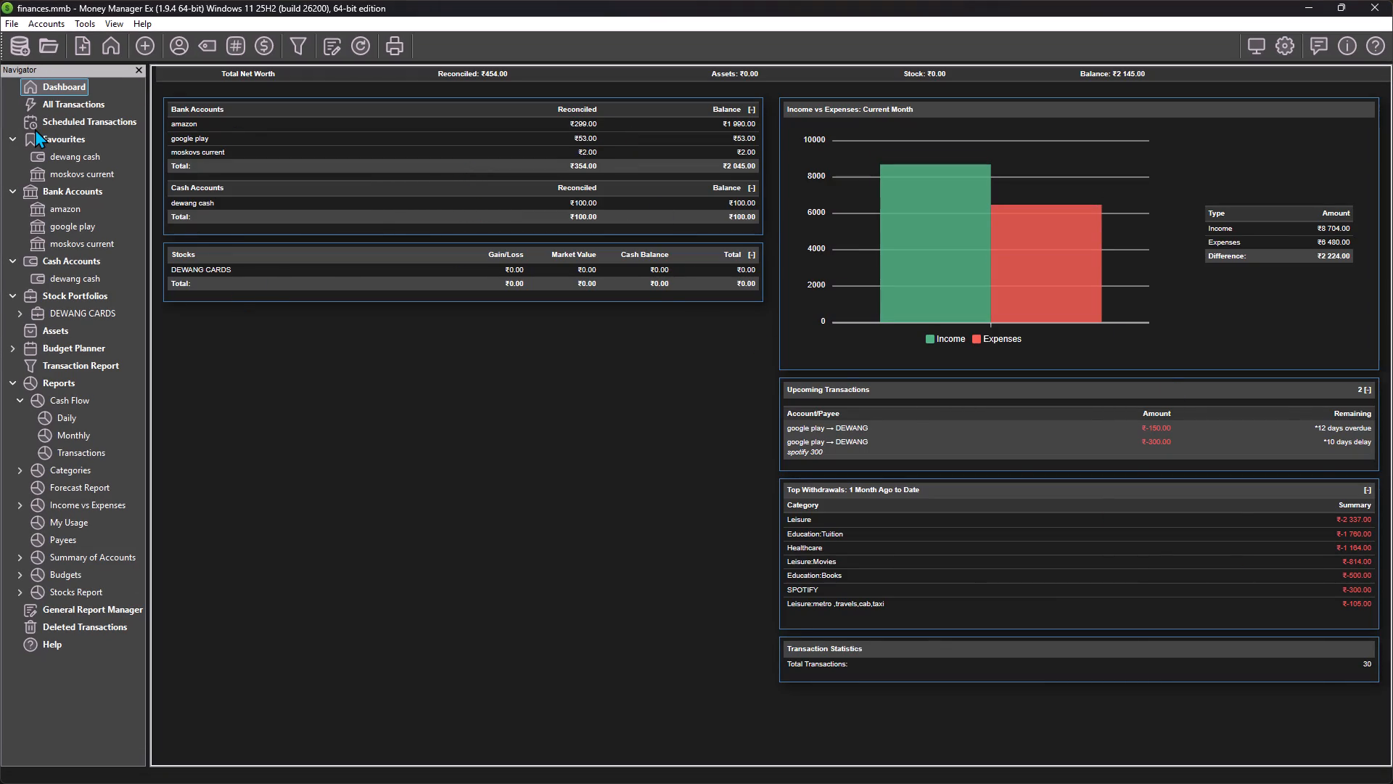
pyautogui.click(81, 101)
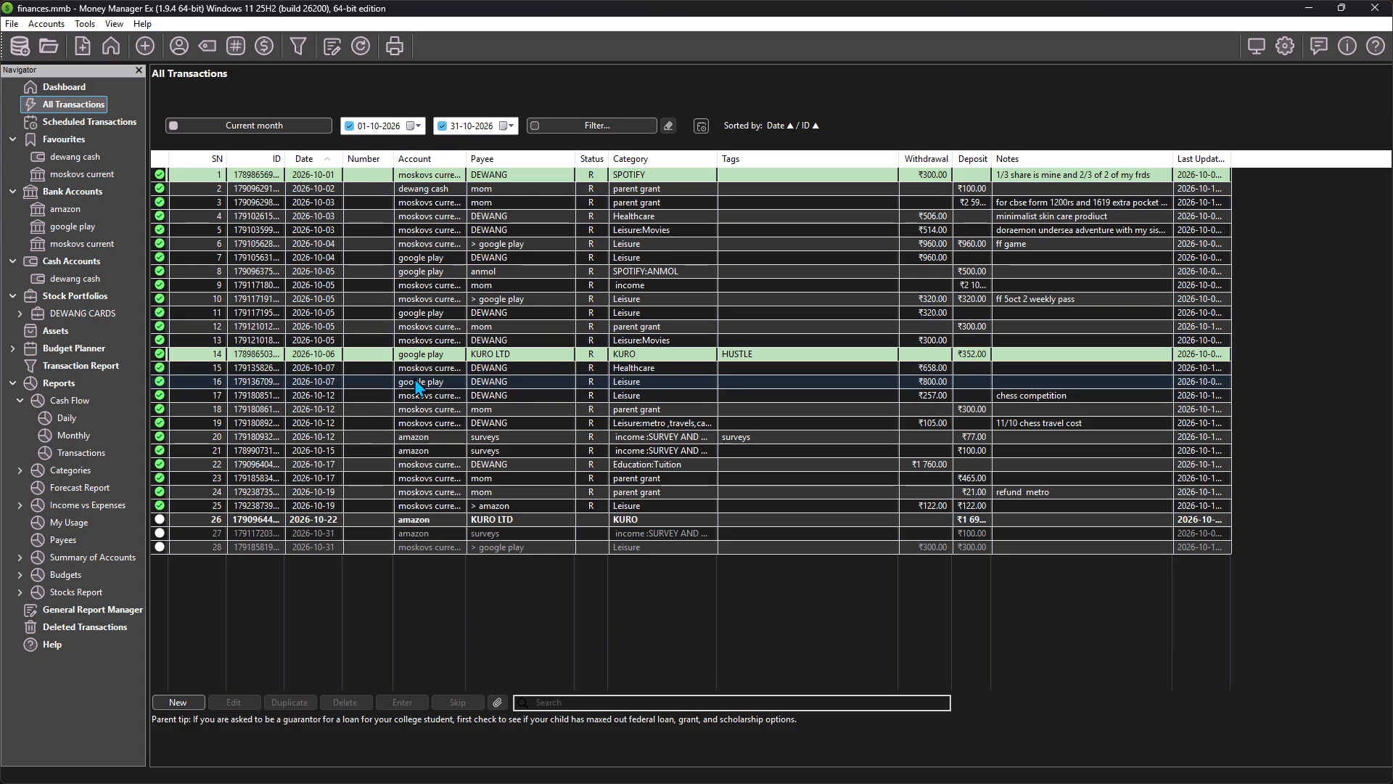
# Set the status of the 22-10-2026 KURO LTD deposit in the amazon account to Reconciled and save it.
pyautogui.click(435, 511)
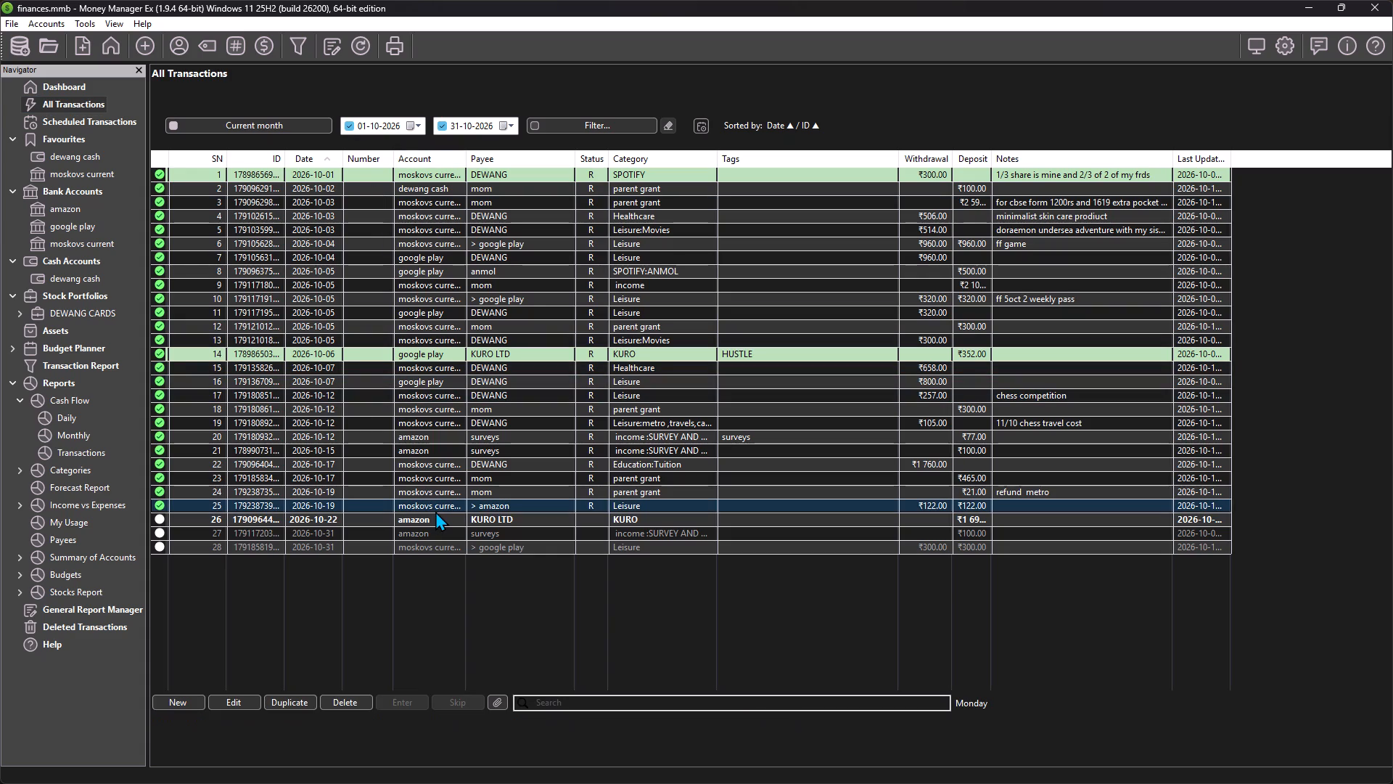
pyautogui.click(438, 516)
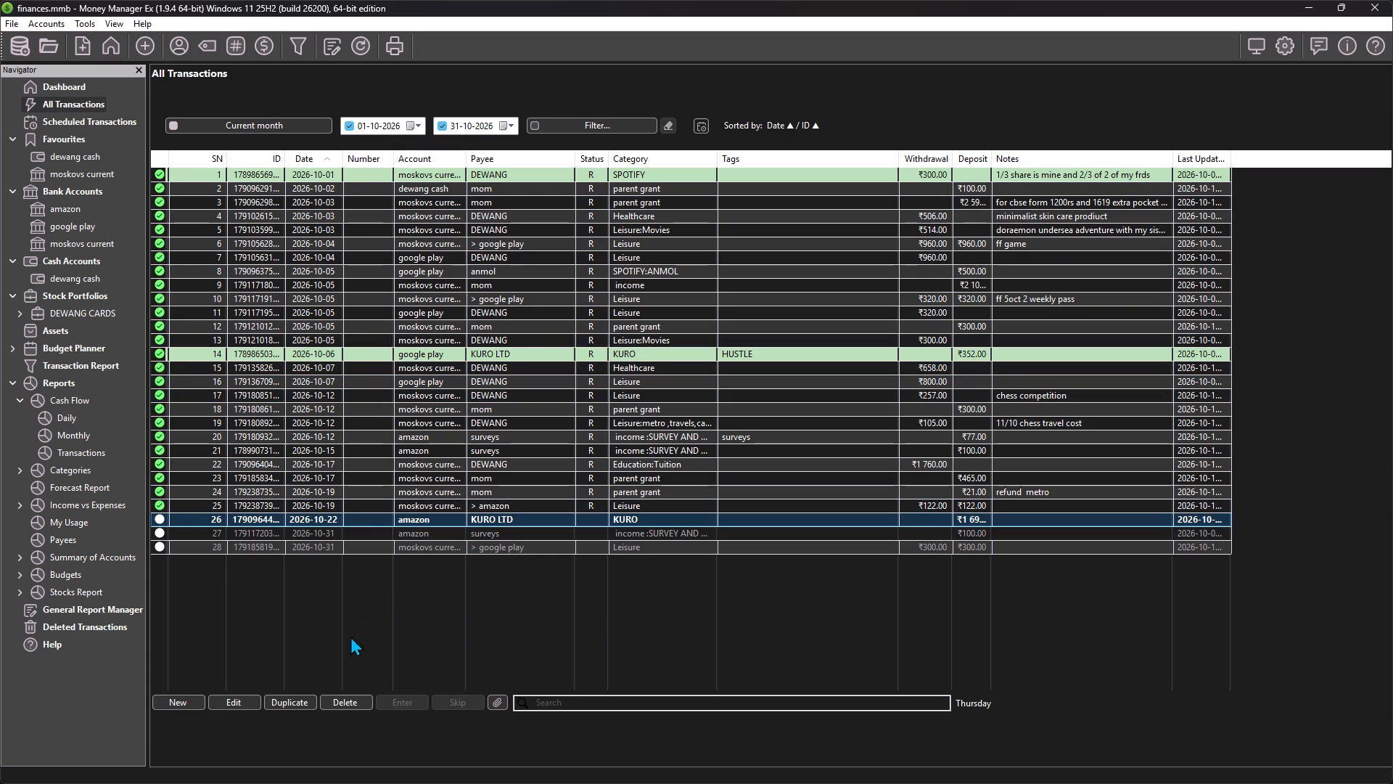
pyautogui.click(237, 709)
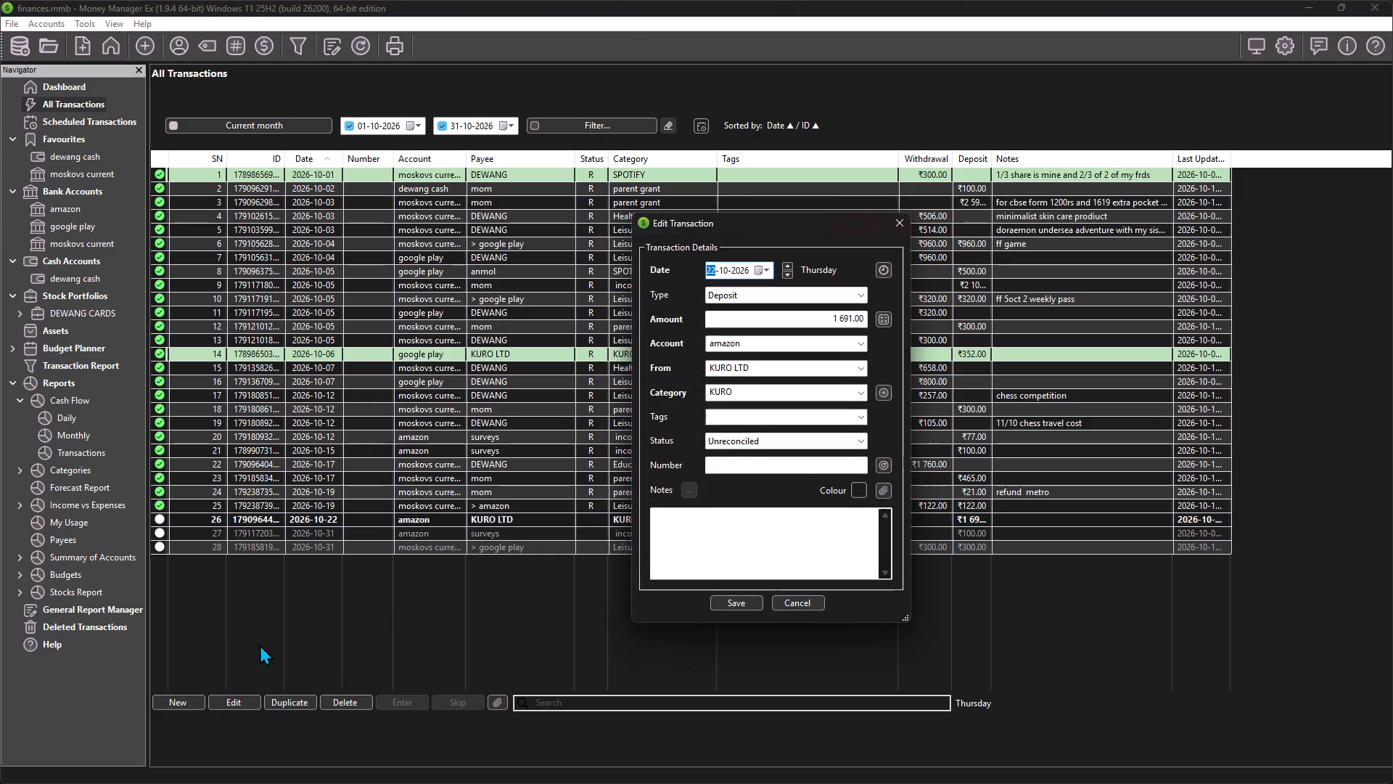
pyautogui.click(764, 450)
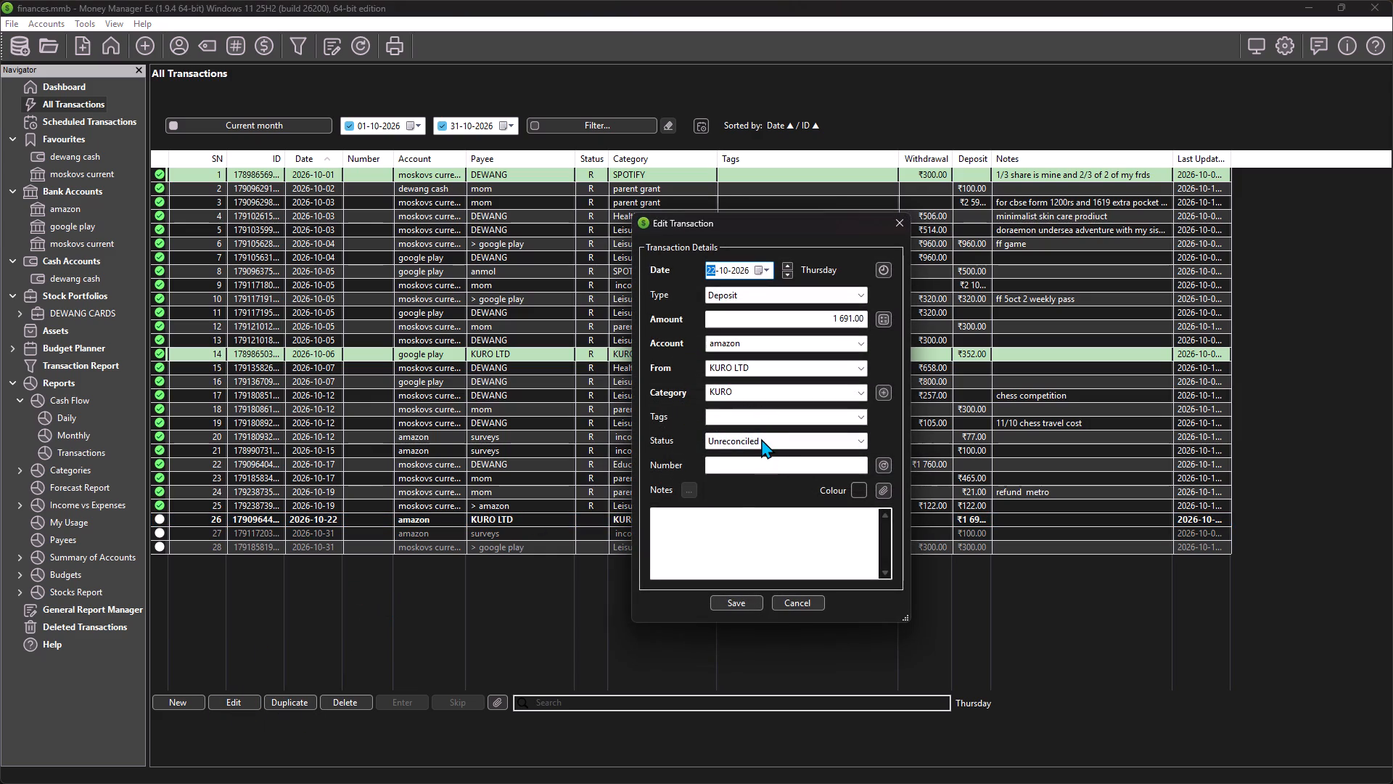
pyautogui.click(765, 436)
pyautogui.click(751, 468)
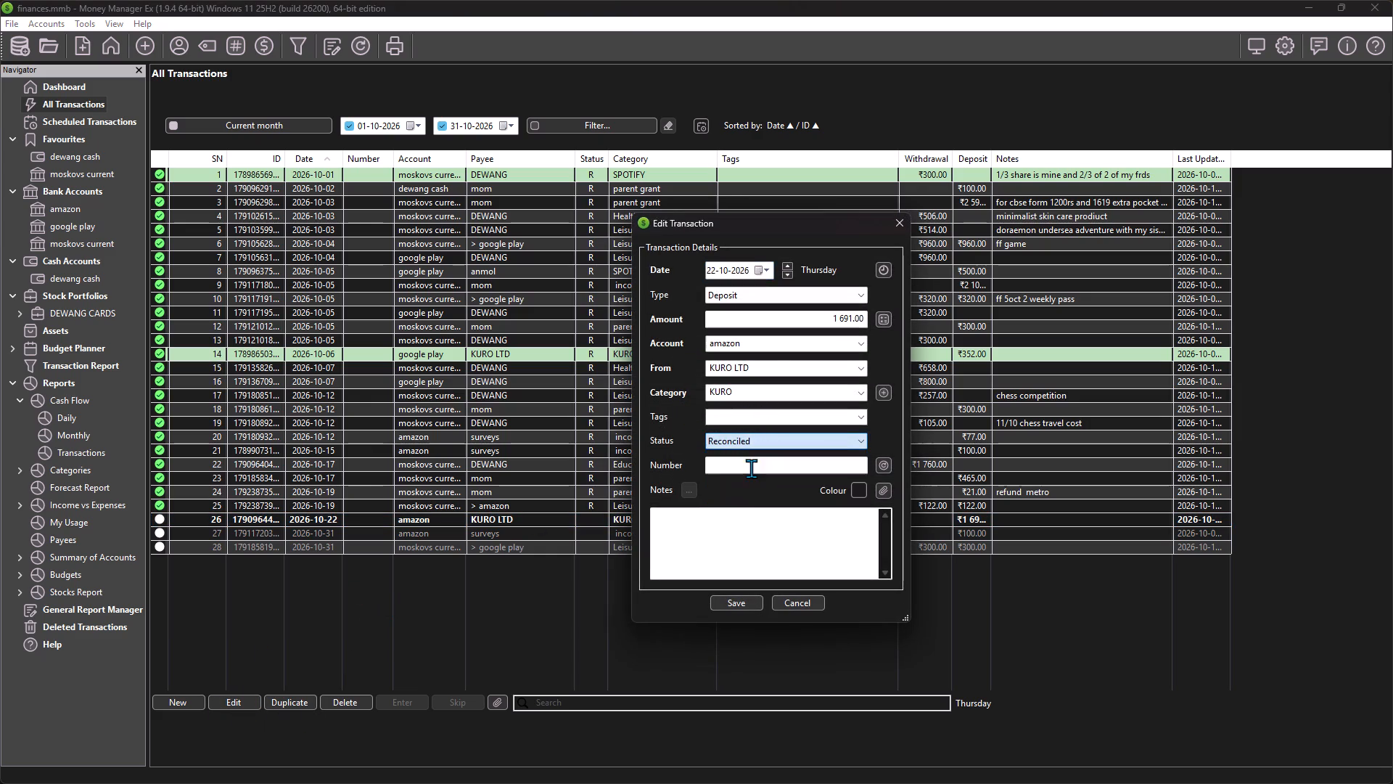
pyautogui.click(725, 602)
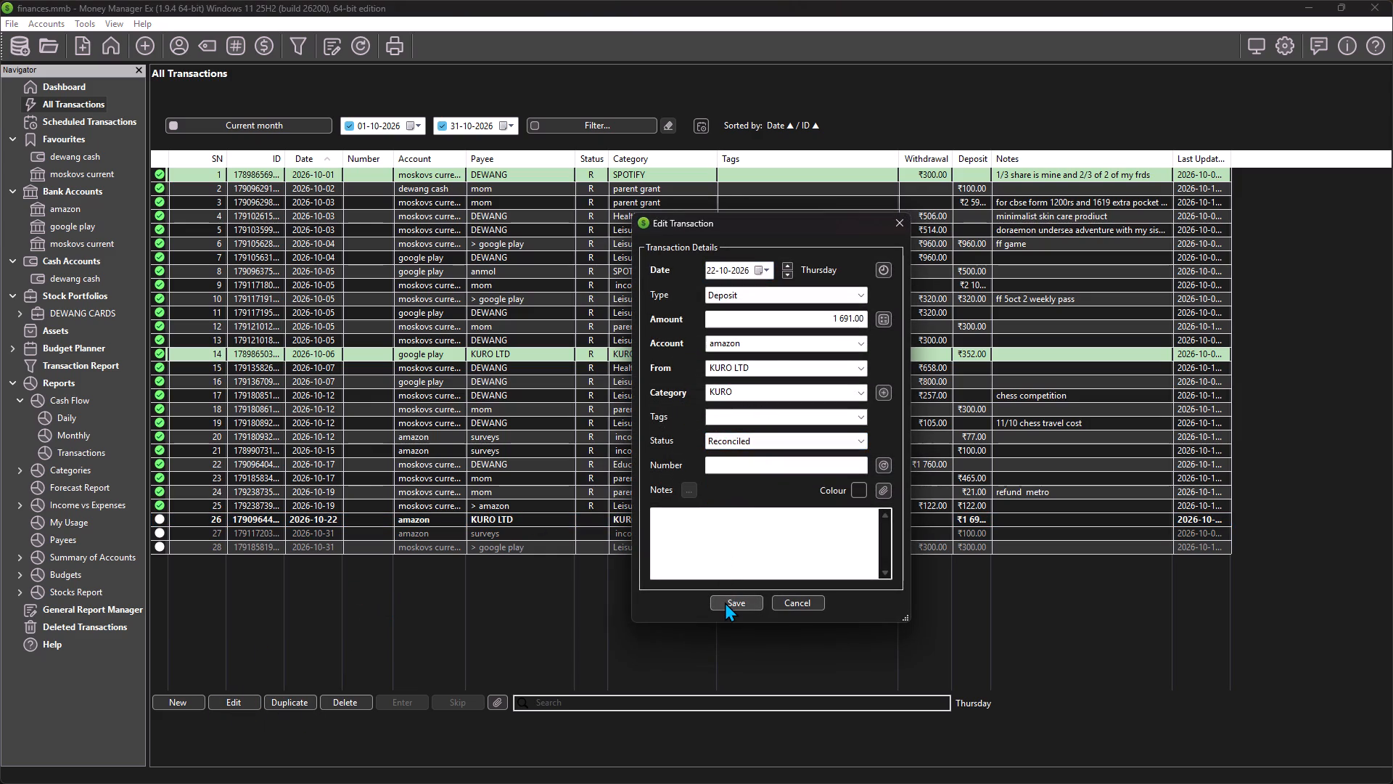
pyautogui.click(627, 598)
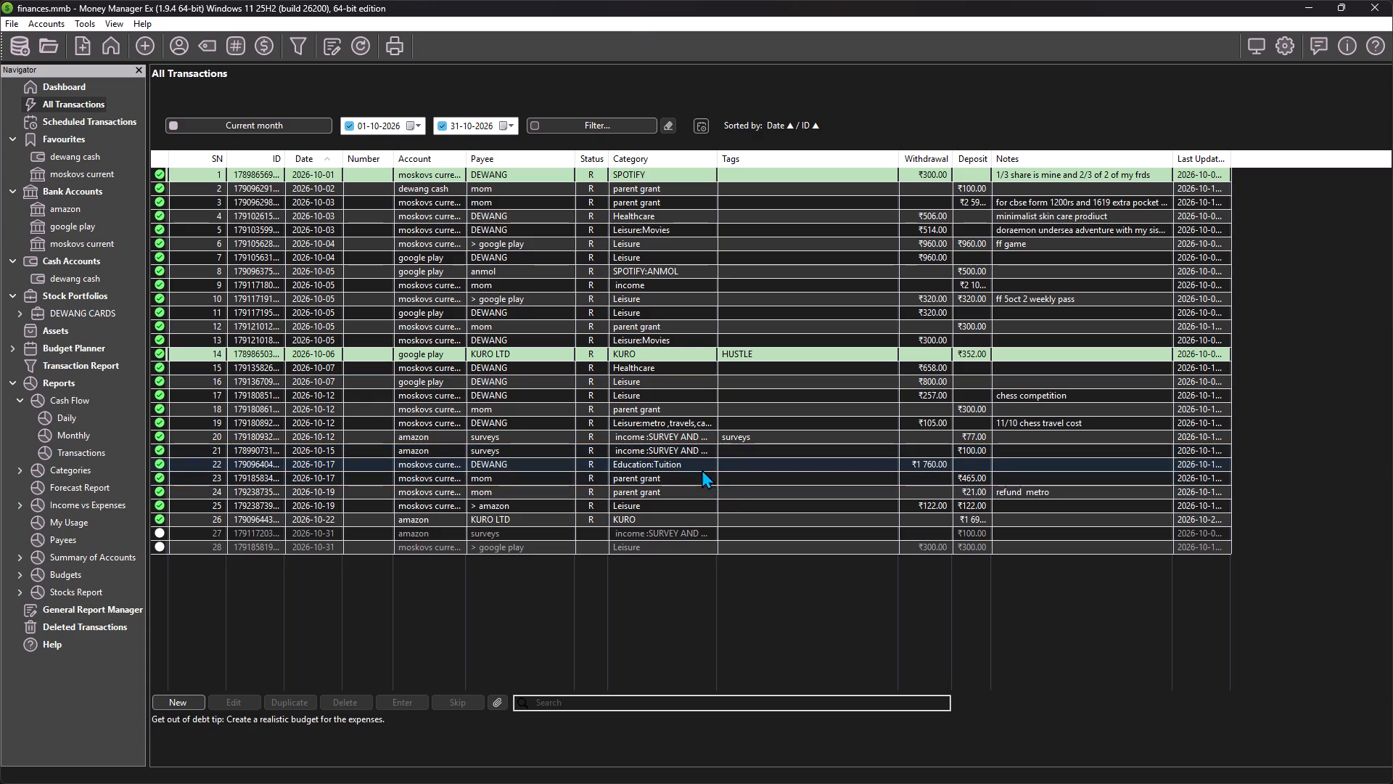
# Start a new deposit transaction of 500 into the amazon account, received from surveys.
pyautogui.click(144, 41)
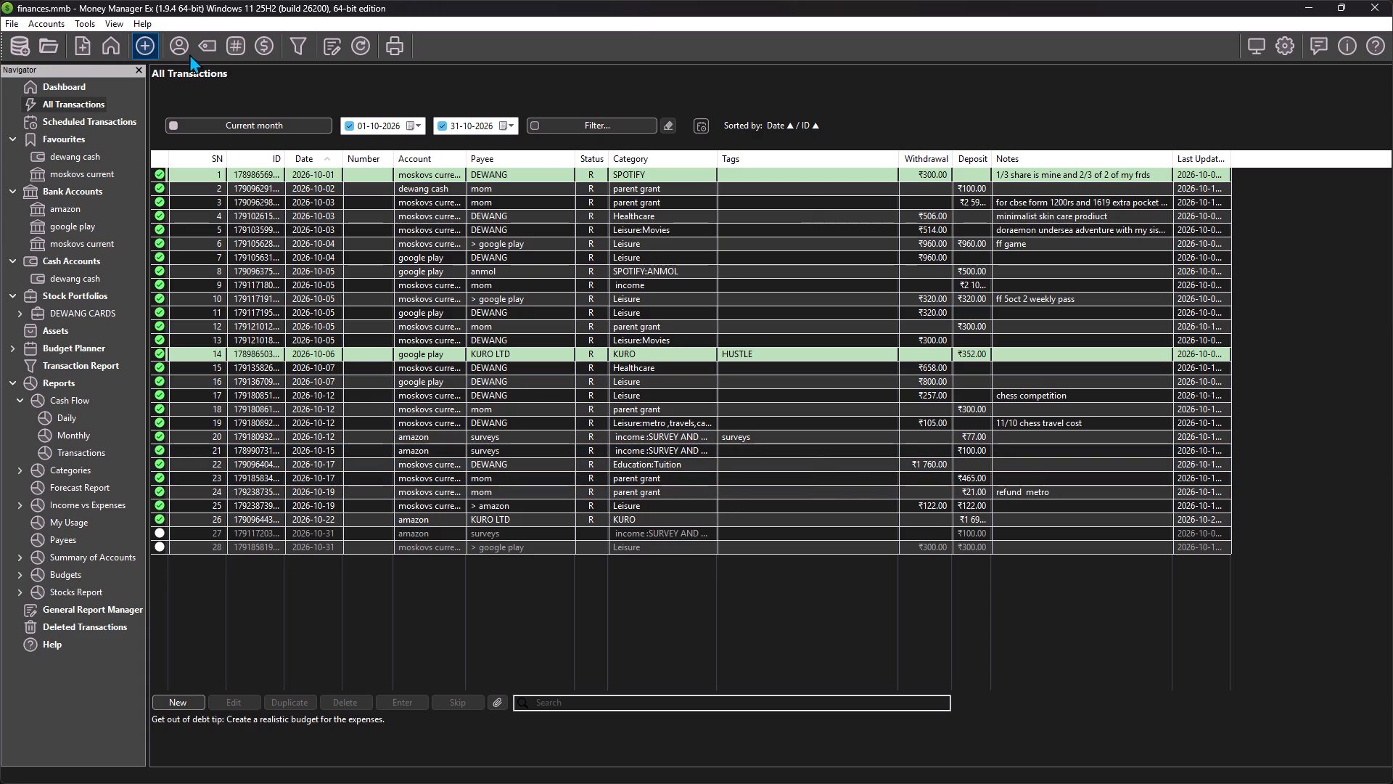
pyautogui.click(740, 264)
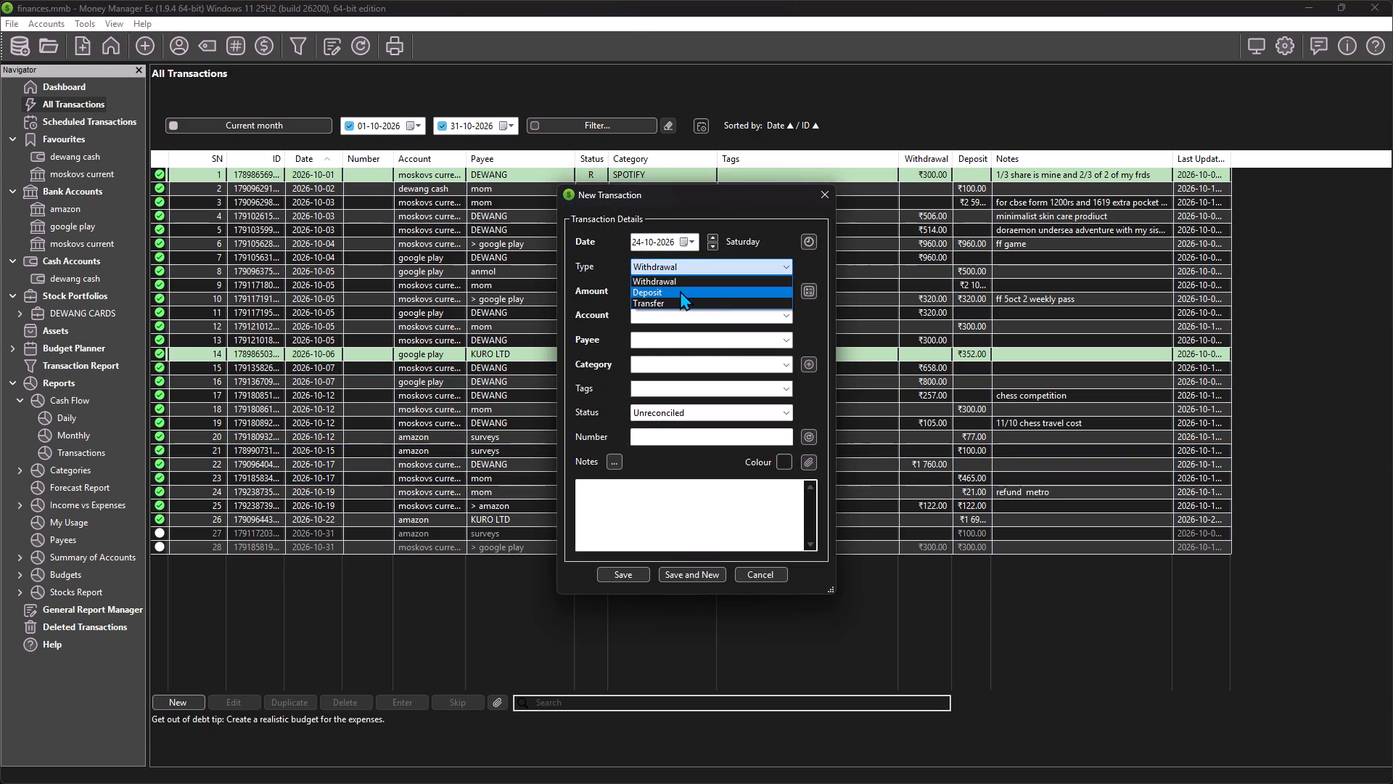
pyautogui.click(679, 290)
pyautogui.click(681, 293)
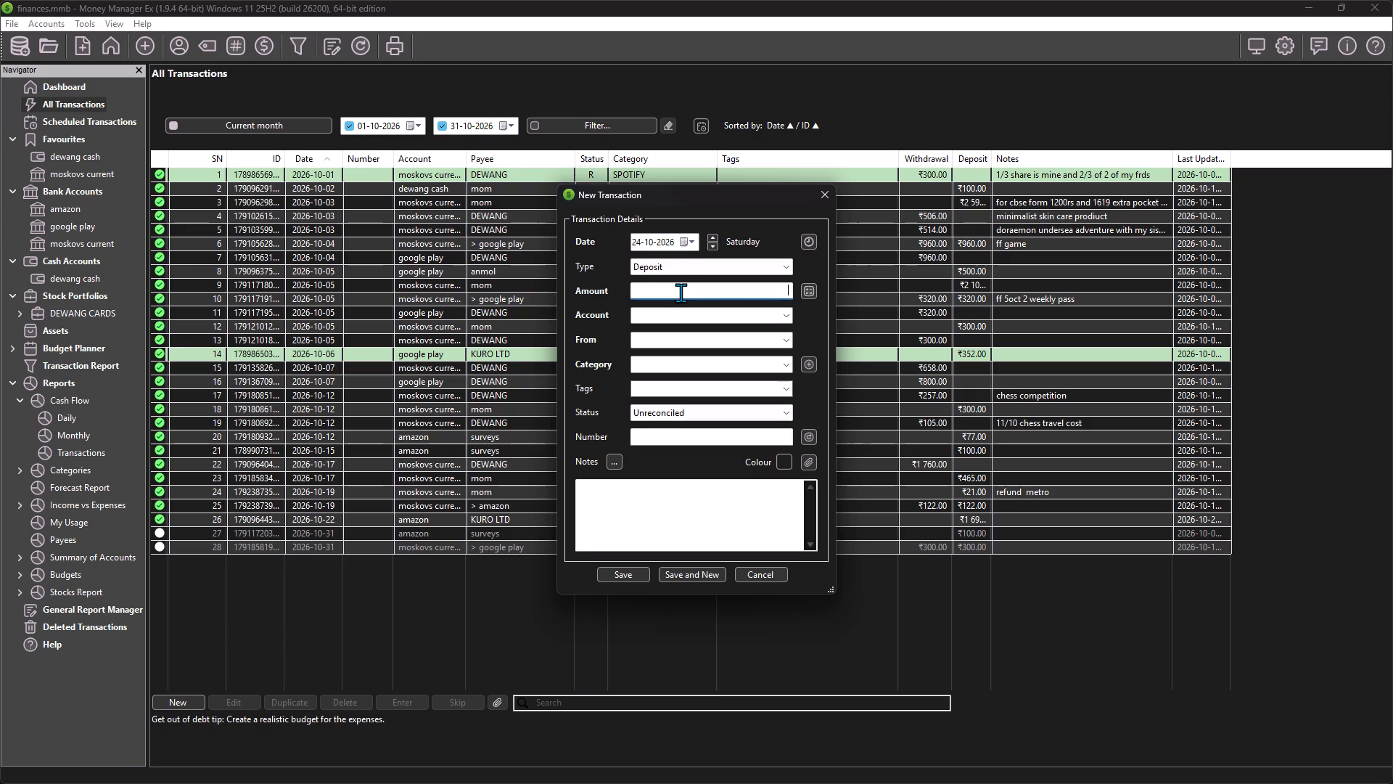
pyautogui.press('5')
pyautogui.write('00')
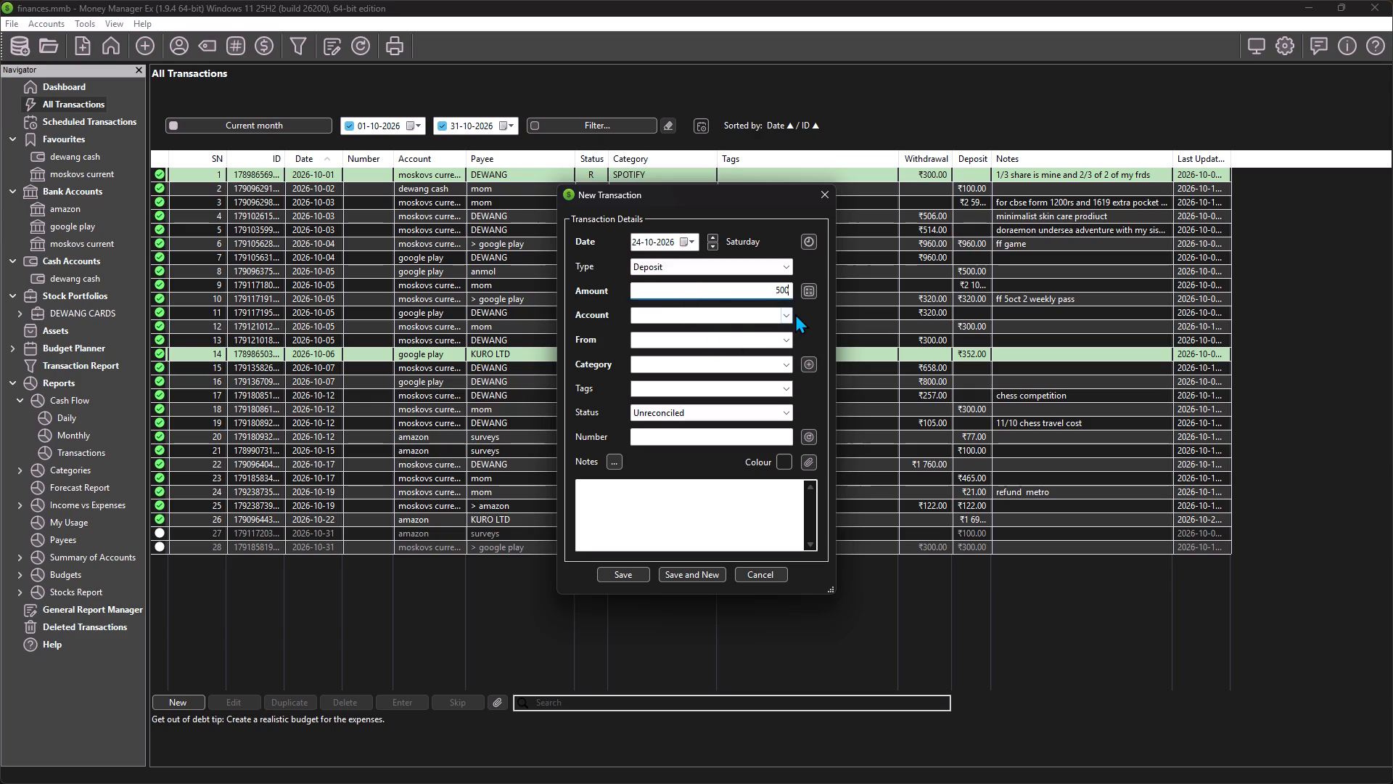
pyautogui.click(795, 314)
pyautogui.click(786, 312)
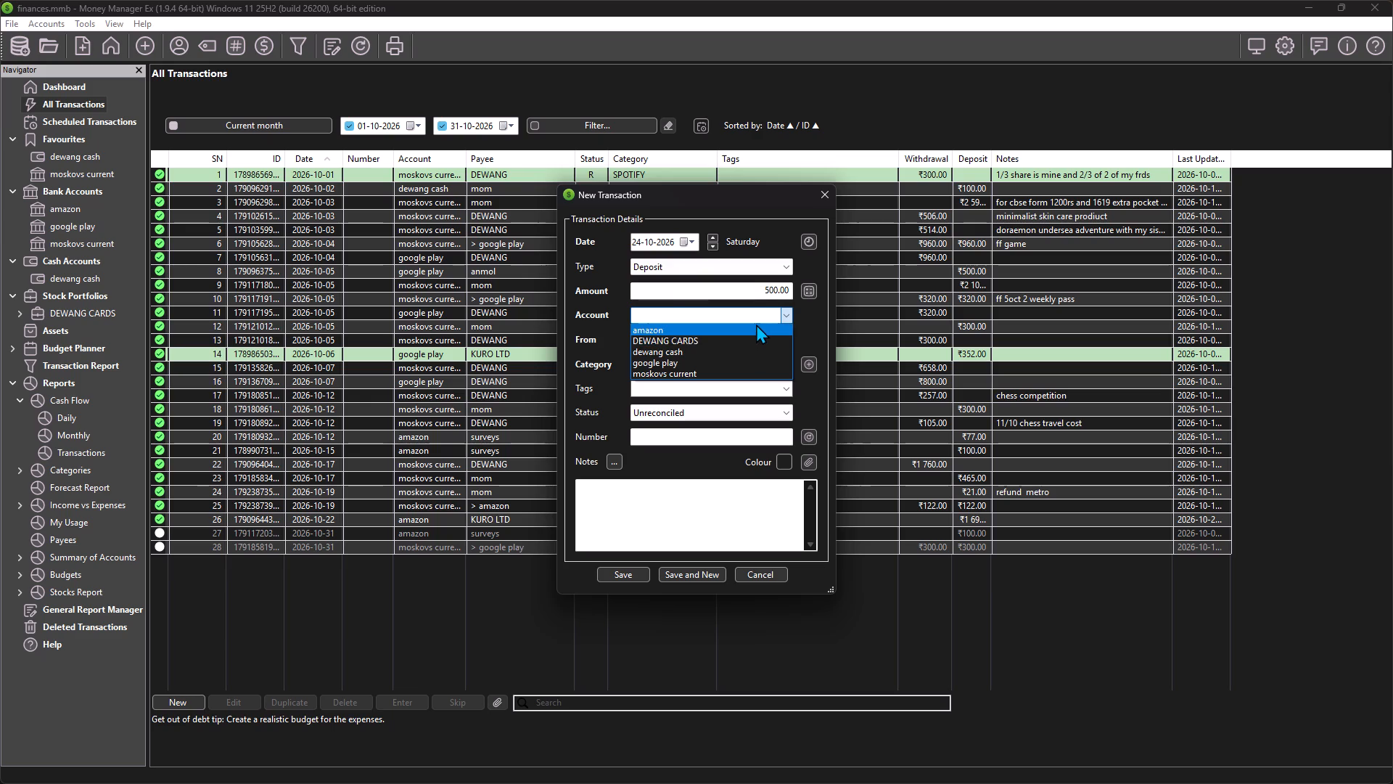
pyautogui.click(756, 323)
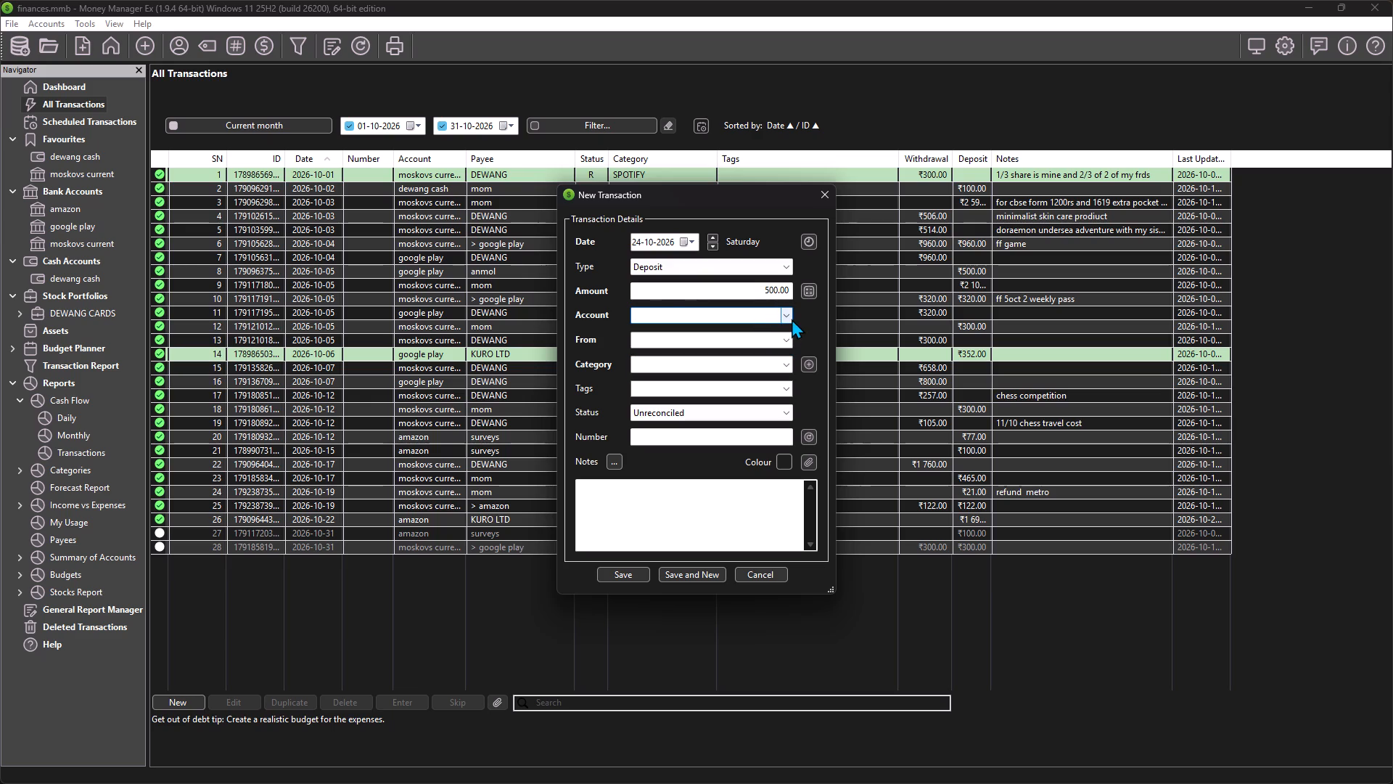
pyautogui.click(792, 314)
pyautogui.click(775, 329)
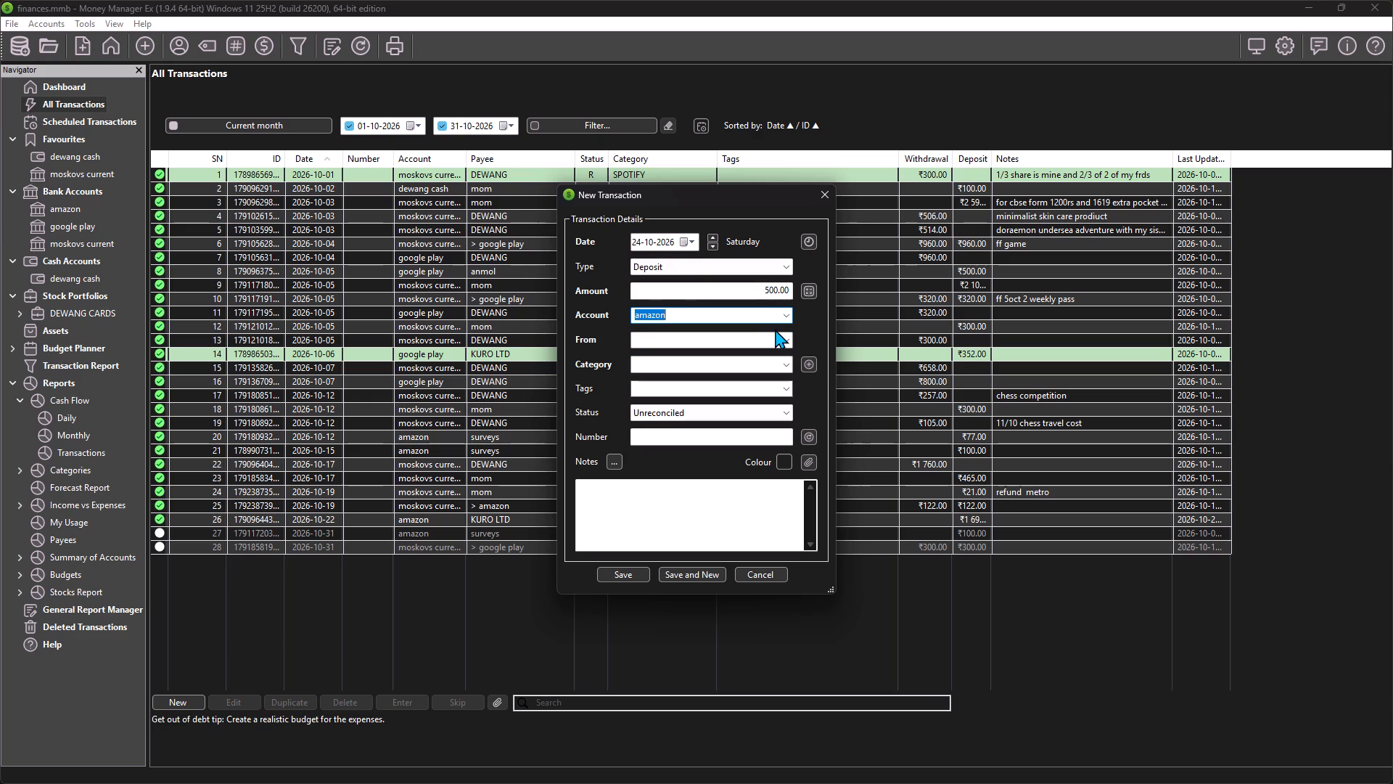
pyautogui.click(784, 335)
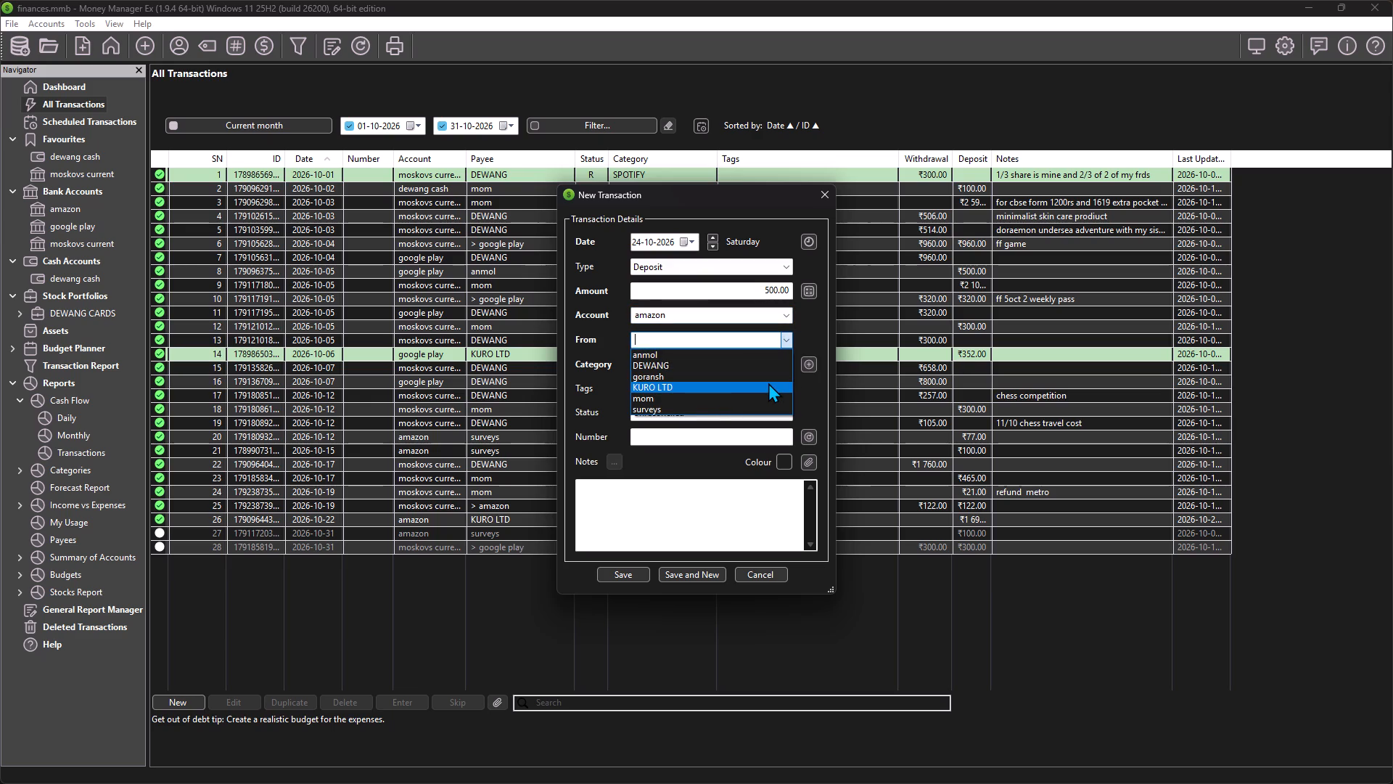
pyautogui.click(768, 383)
pyautogui.click(786, 332)
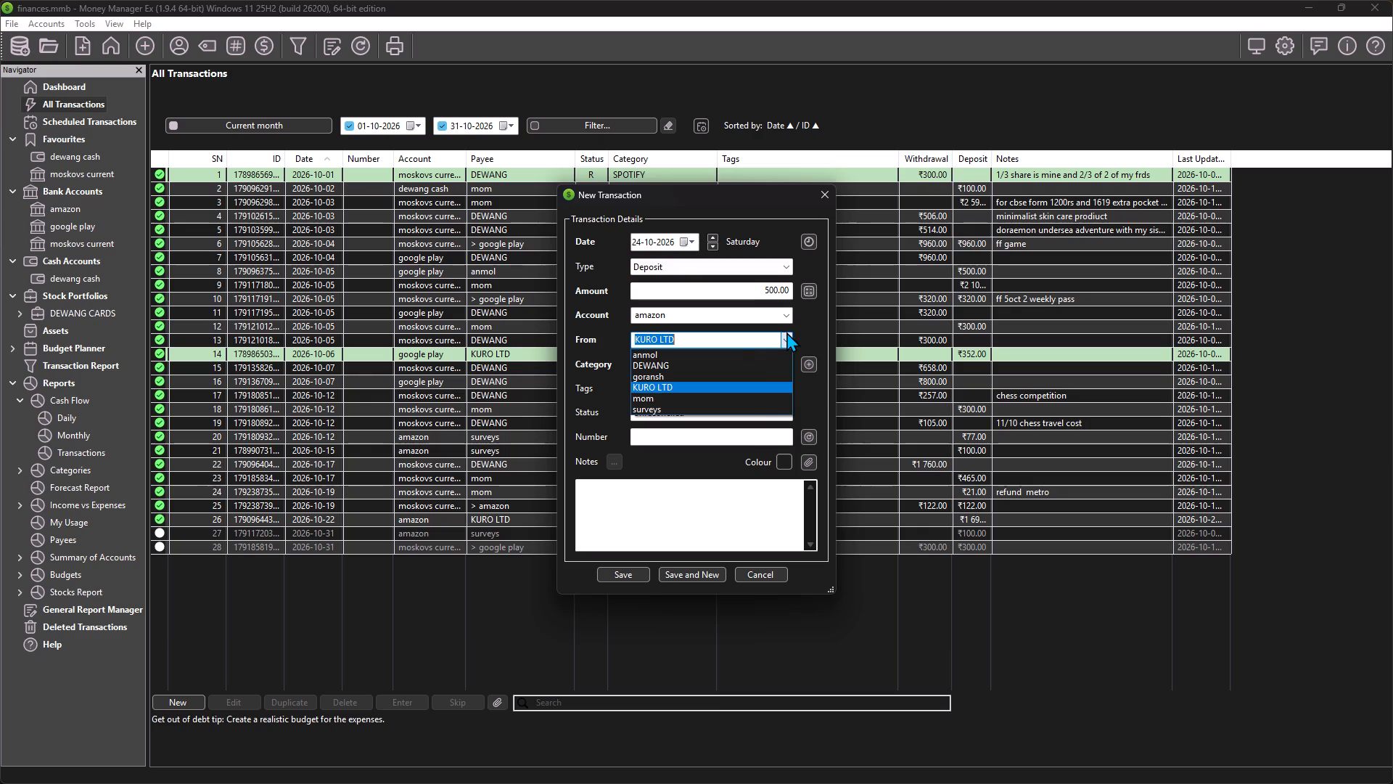
pyautogui.click(768, 405)
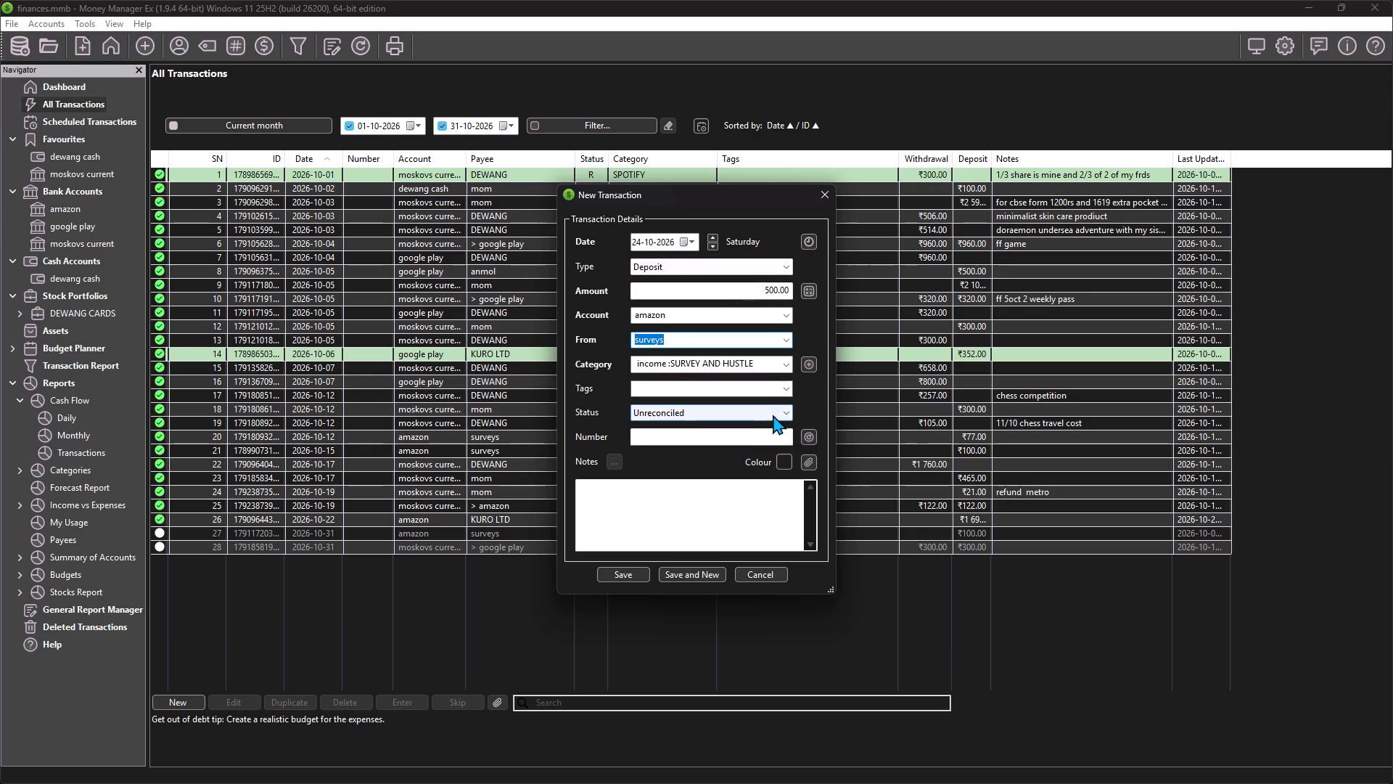
# Set the status of the new surveys deposit to Reconciled.
pyautogui.click(778, 422)
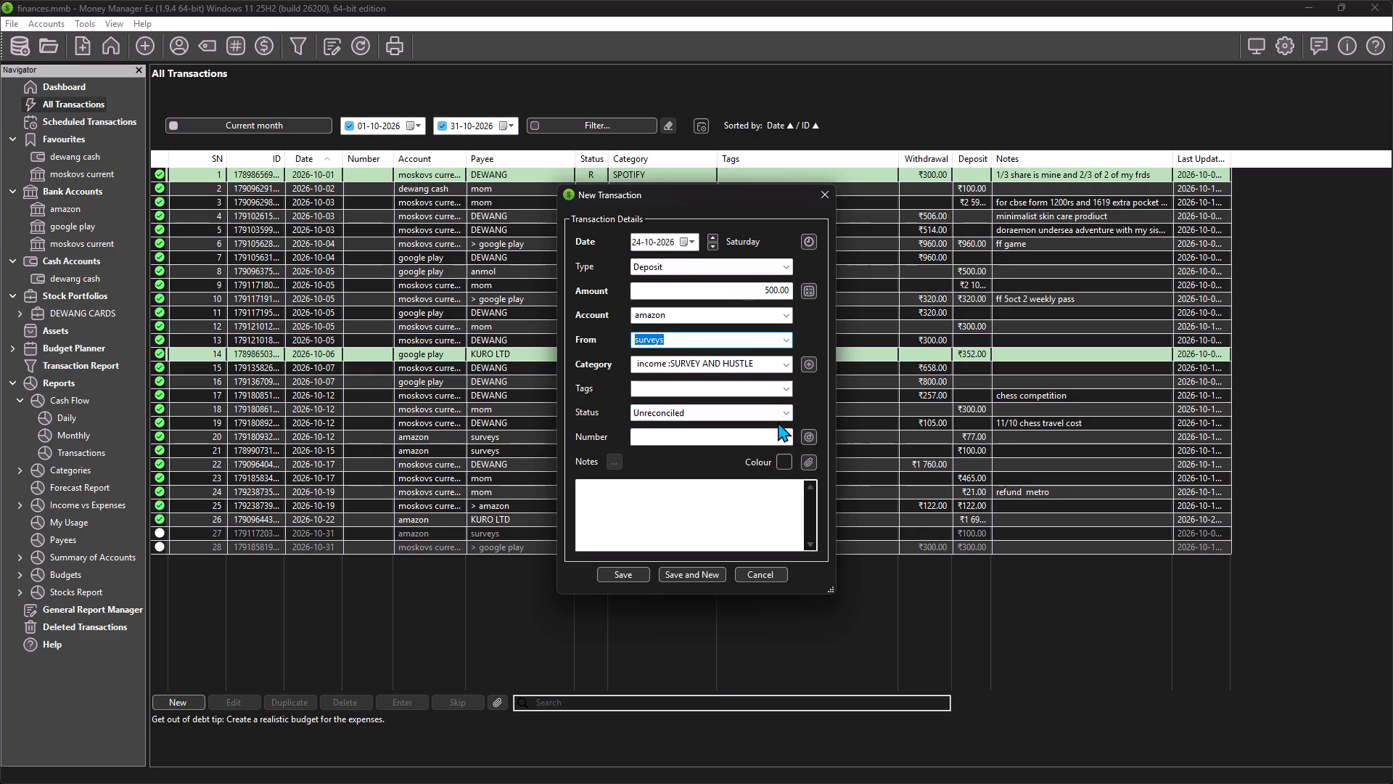
pyautogui.click(778, 420)
pyautogui.moveTo(778, 420); pyautogui.dragTo(778, 411)
pyautogui.click(778, 411)
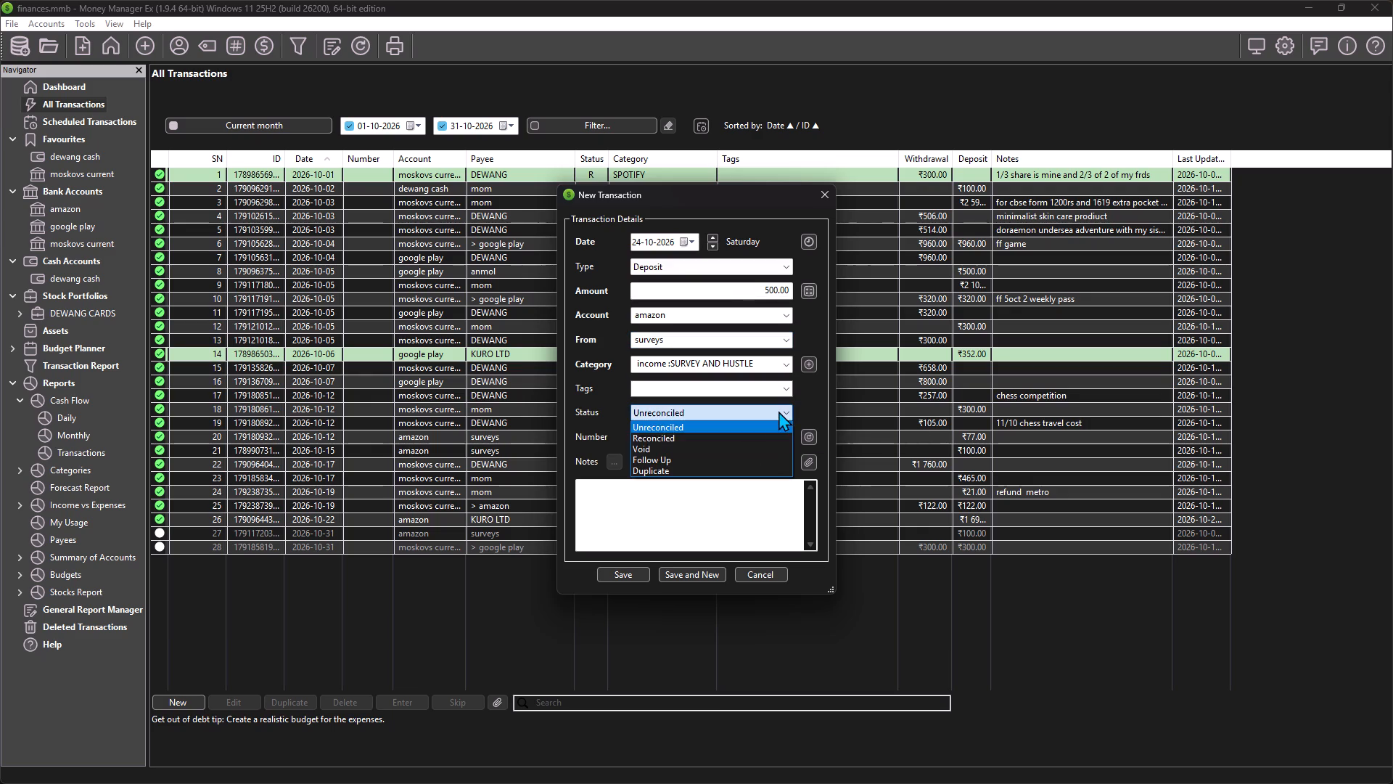
pyautogui.click(770, 432)
pyautogui.click(771, 436)
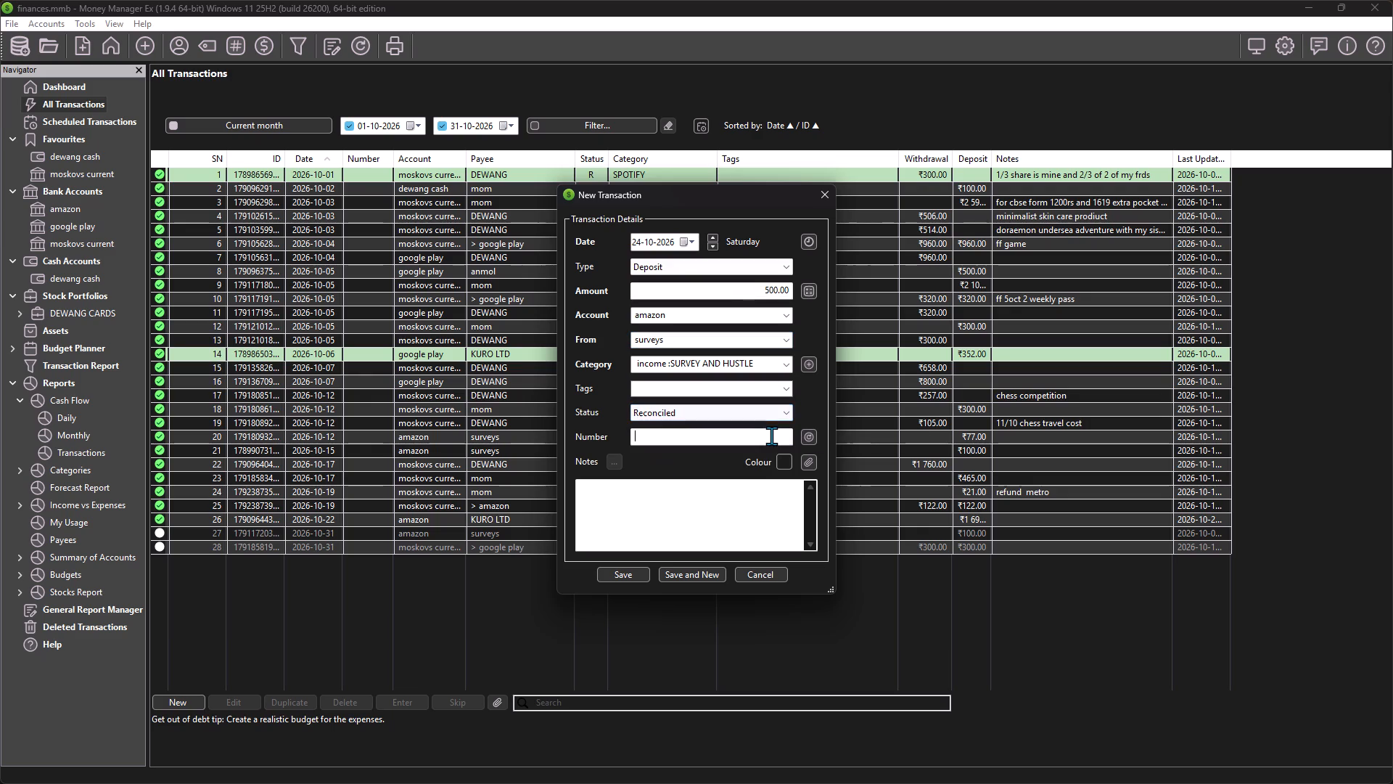
# Add the note "swagbucks flipkart" to the surveys deposit and save it, continuing with another new transaction.
pyautogui.click(760, 491)
pyautogui.write('swagbucks flip')
pyautogui.write('lart')
pyautogui.press('BackSpace')
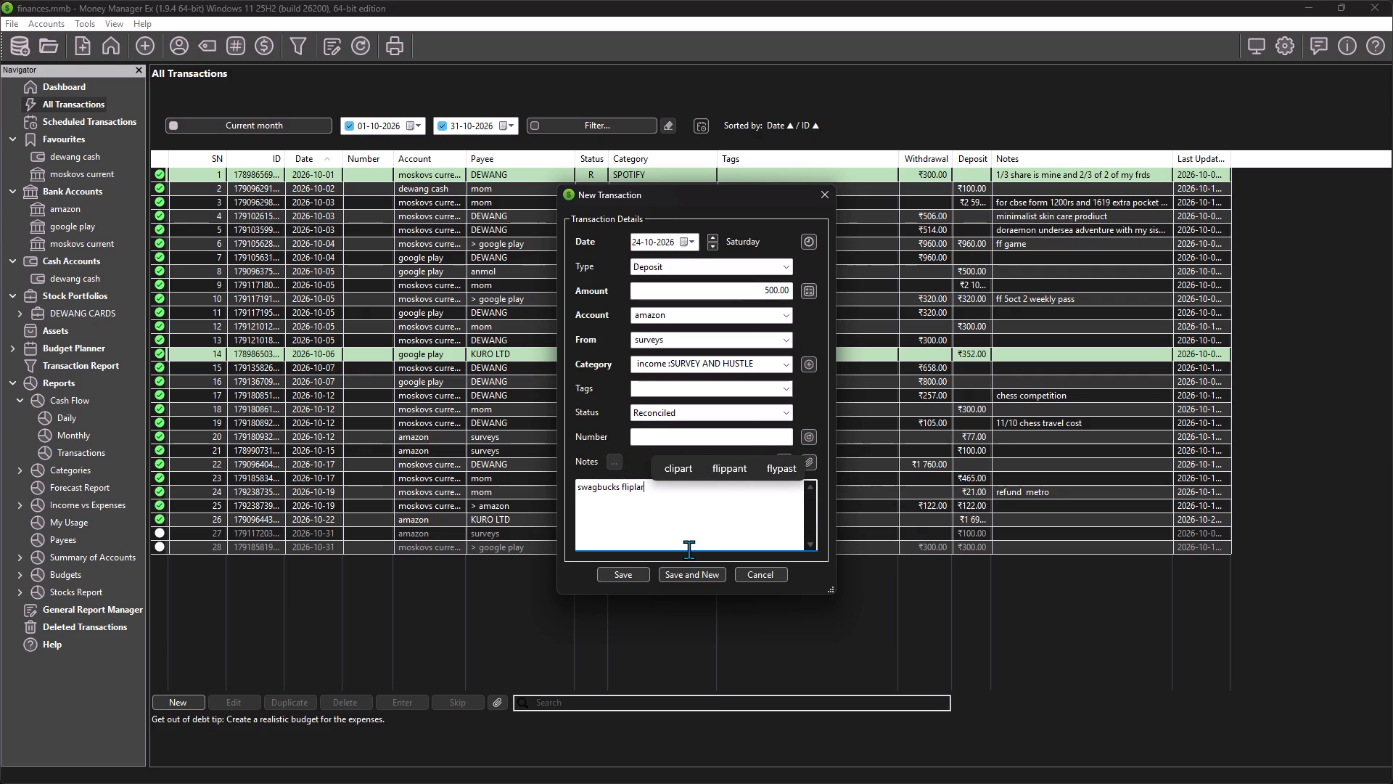
pyautogui.press('BackSpace')
pyautogui.press('BackSpace')
pyautogui.press('BackSpace')
pyautogui.write('kart')
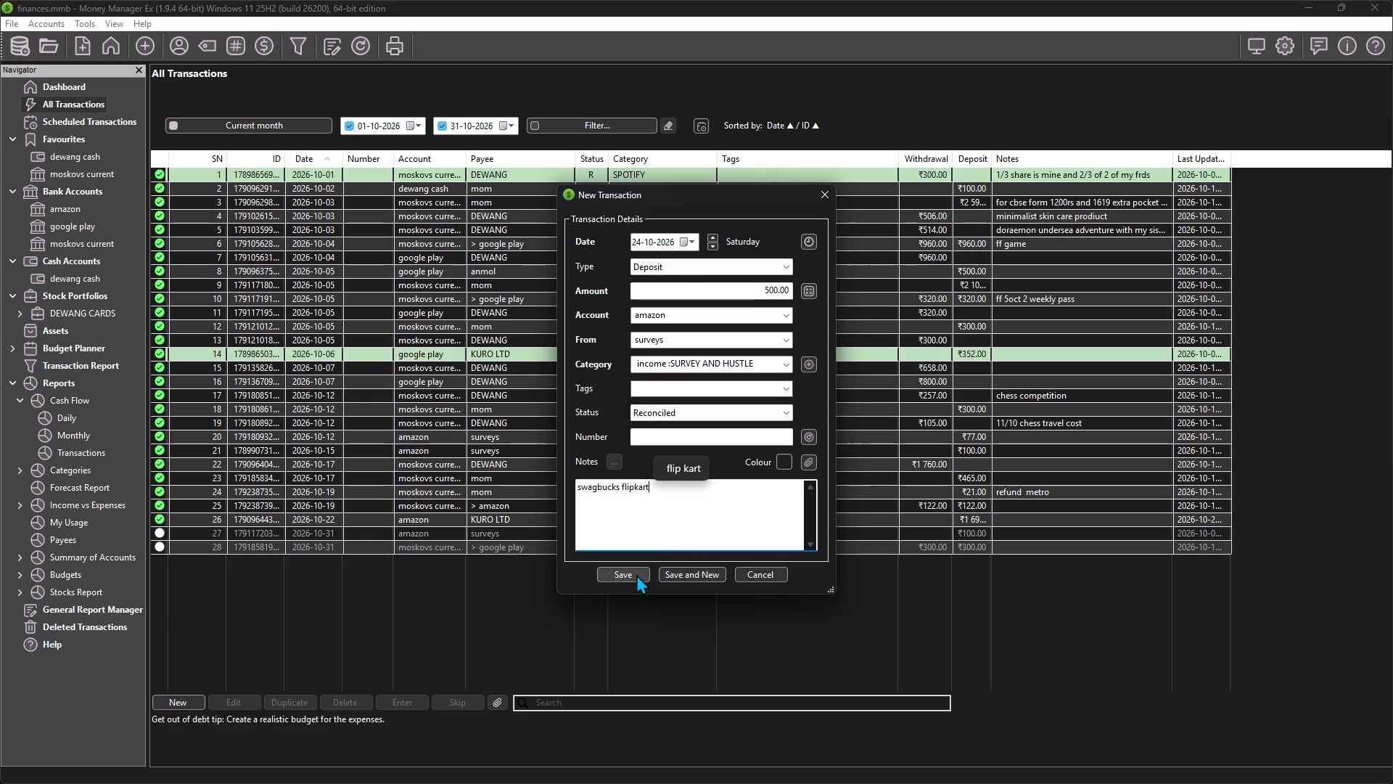
pyautogui.click(680, 571)
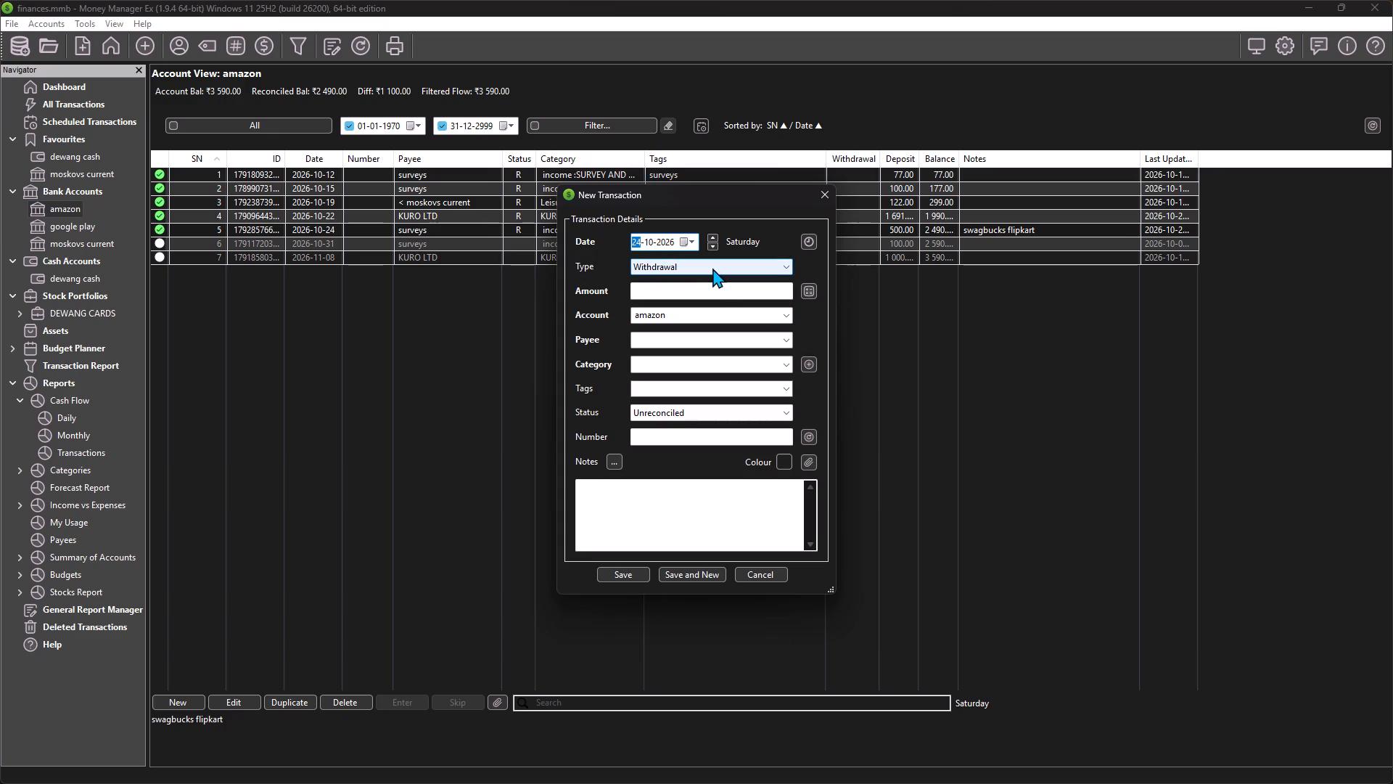
# Fill in the new transaction as a deposit of 700 into the moskovs current account, received from mom.
pyautogui.click(712, 268)
pyautogui.click(710, 287)
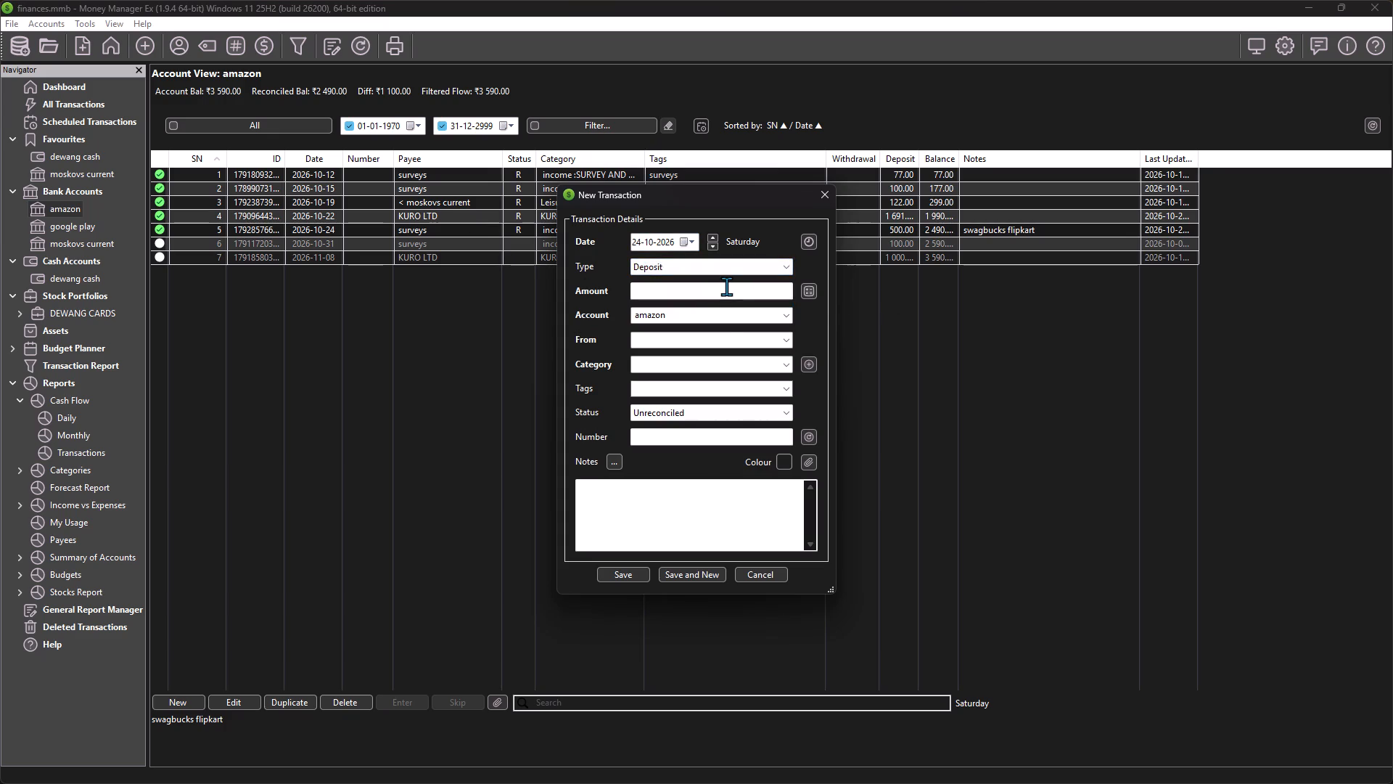
pyautogui.click(726, 286)
pyautogui.write('700')
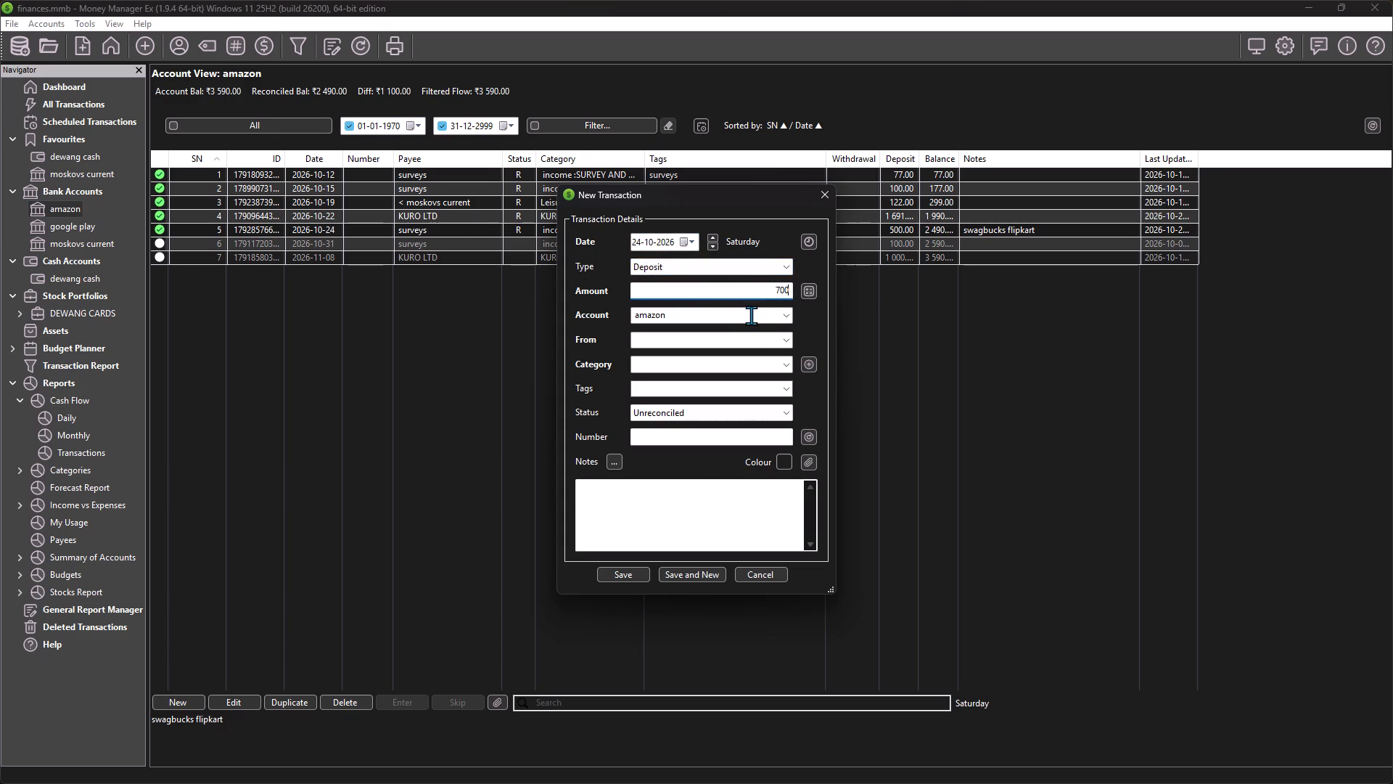
pyautogui.click(750, 314)
pyautogui.click(783, 311)
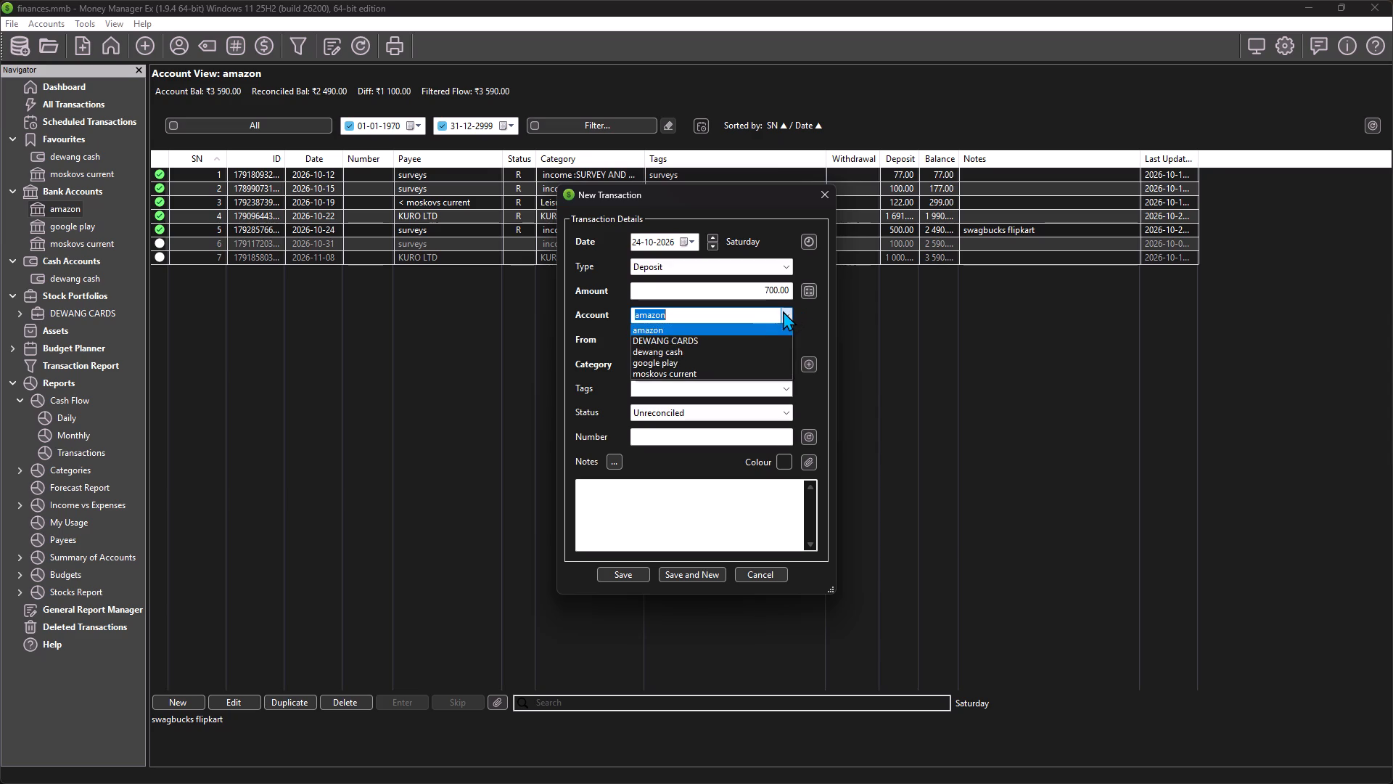
pyautogui.click(762, 375)
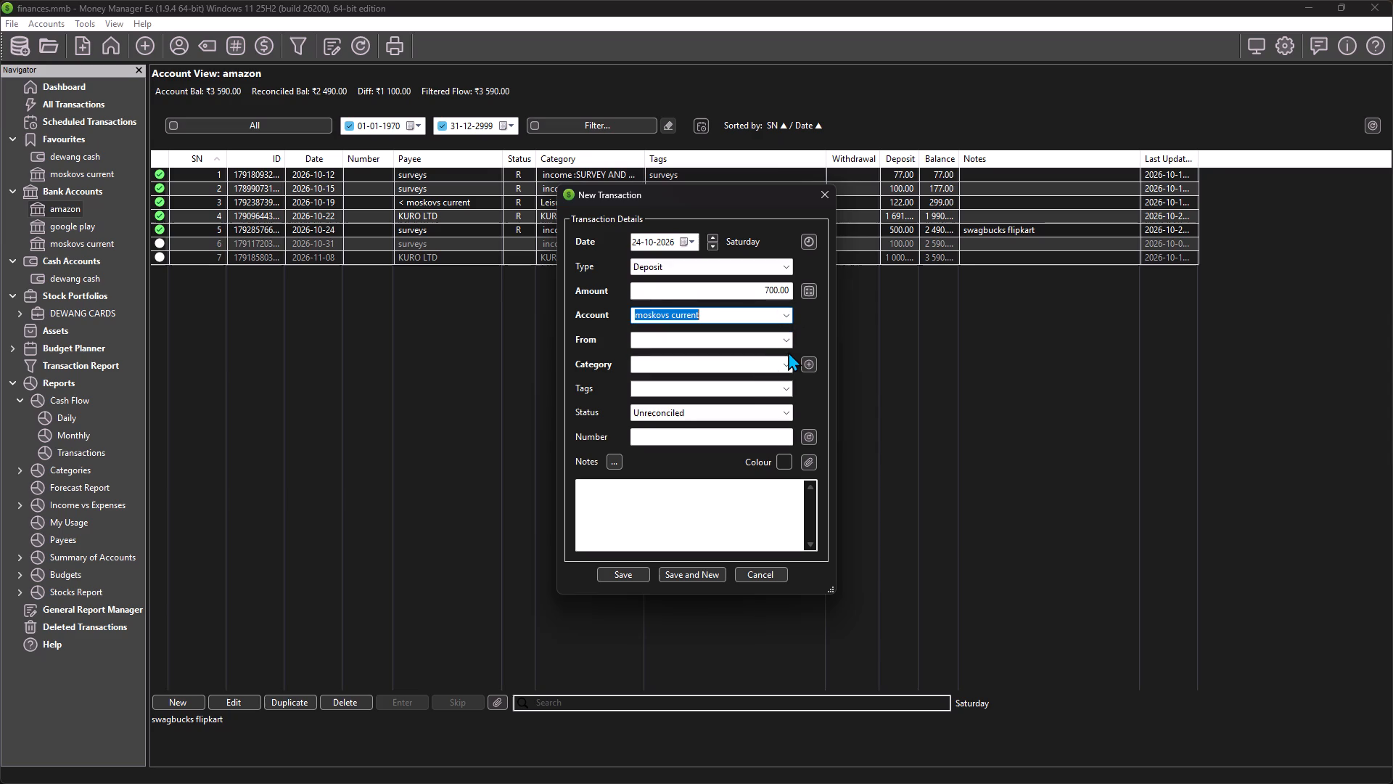
pyautogui.click(784, 341)
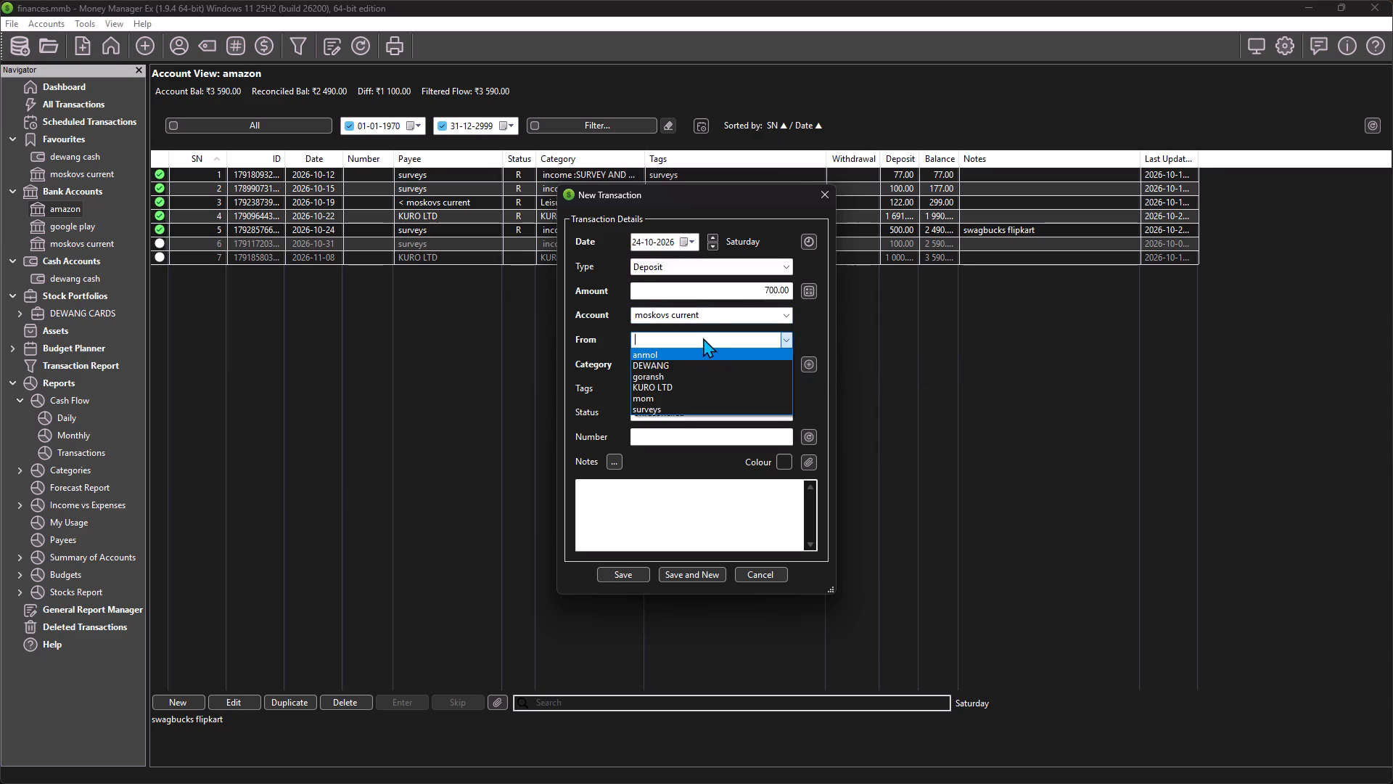
pyautogui.click(701, 394)
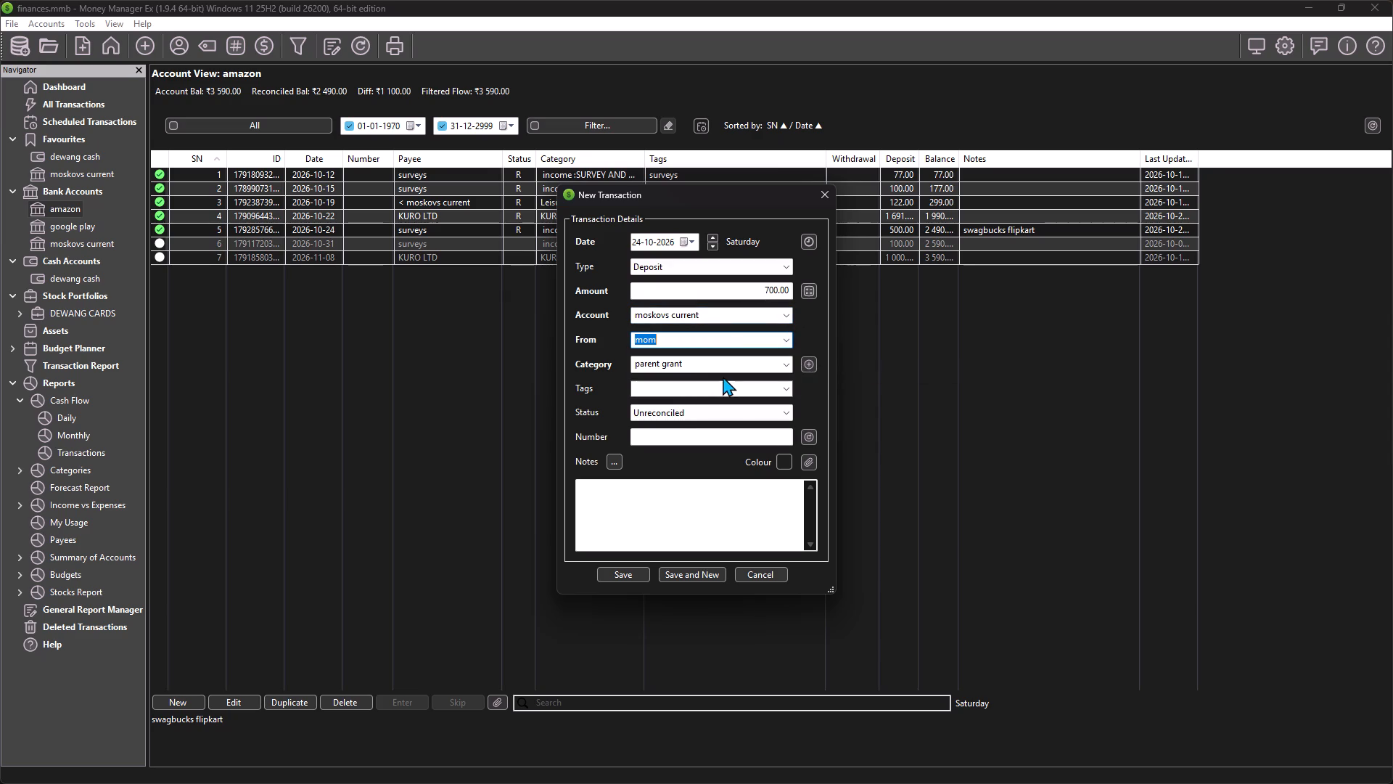
# Set the status of the 700 deposit from mom to Reconciled and save the transaction.
pyautogui.click(744, 415)
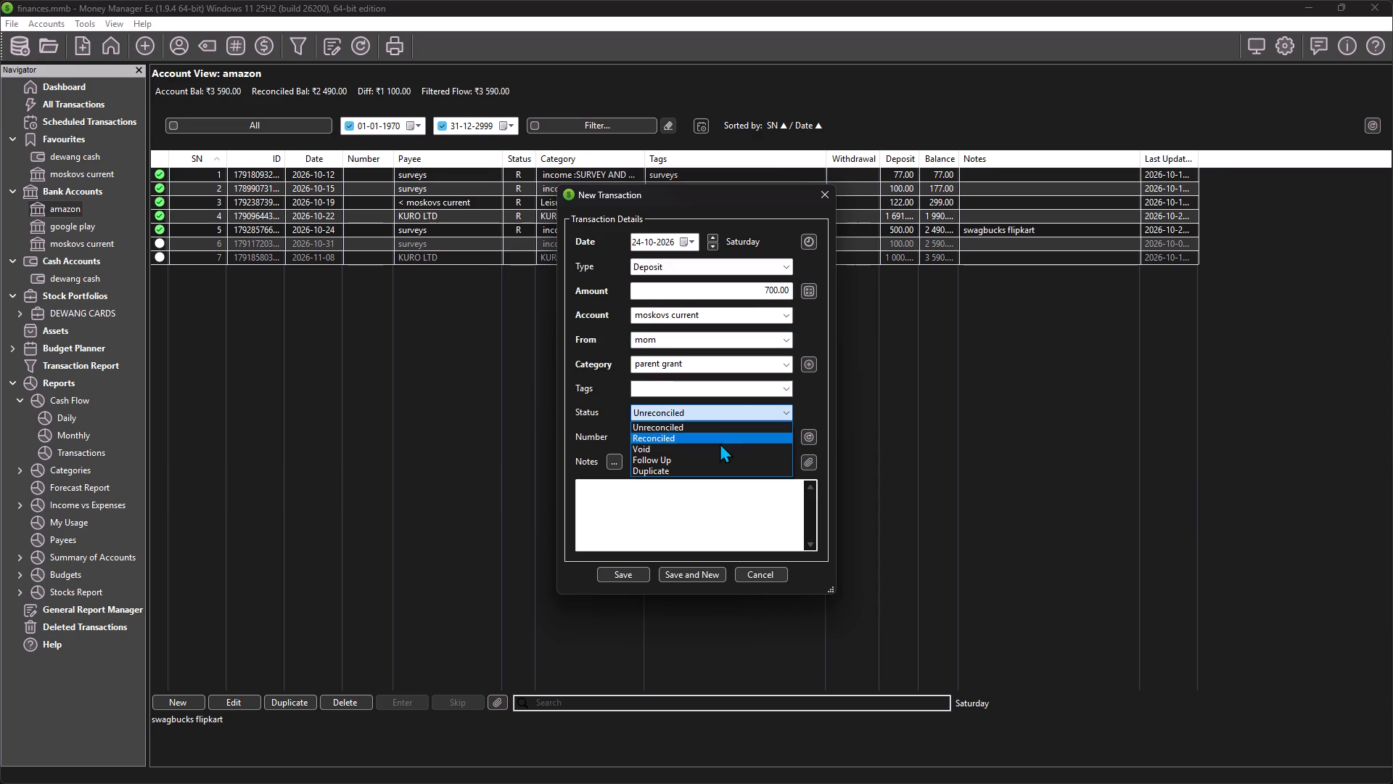
pyautogui.click(720, 444)
pyautogui.moveTo(715, 401); pyautogui.dragTo(712, 409)
pyautogui.click(712, 409)
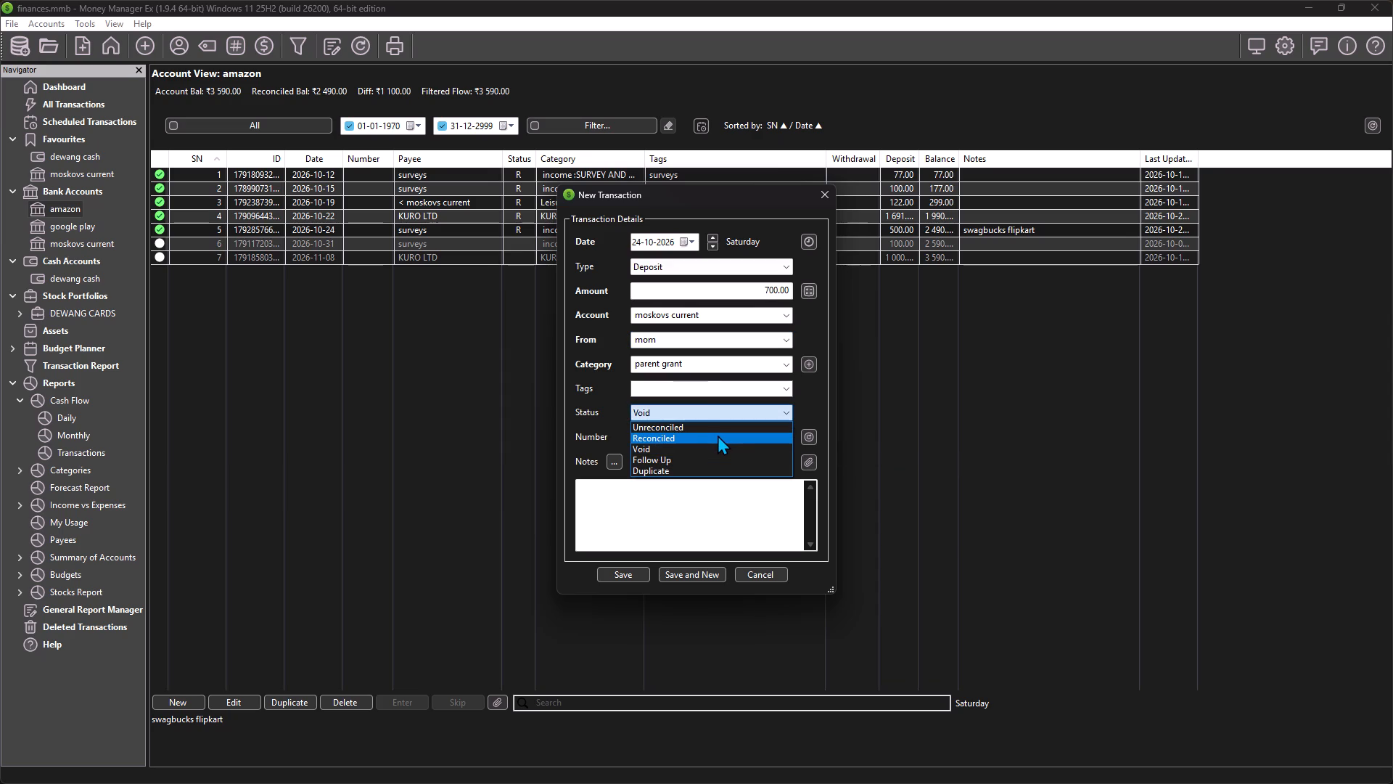
pyautogui.click(718, 435)
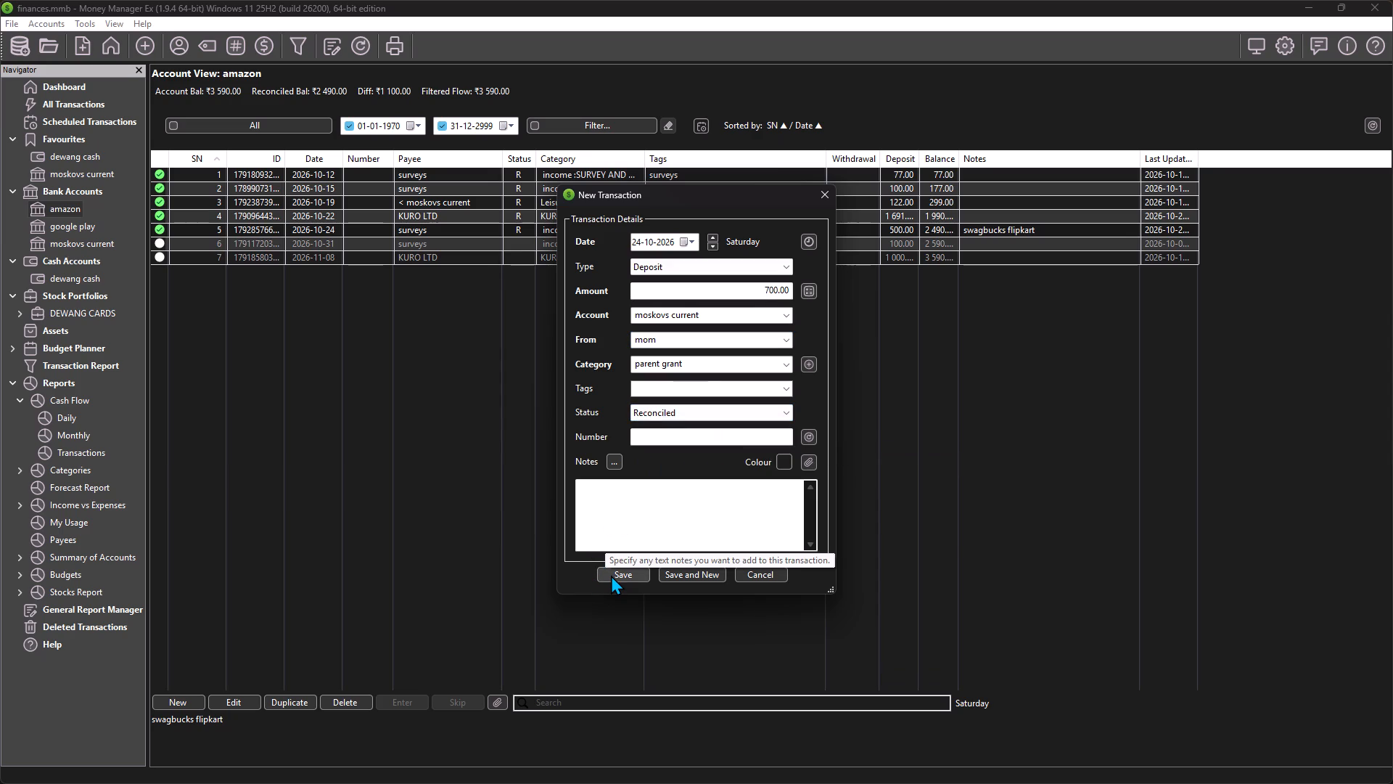
pyautogui.click(611, 575)
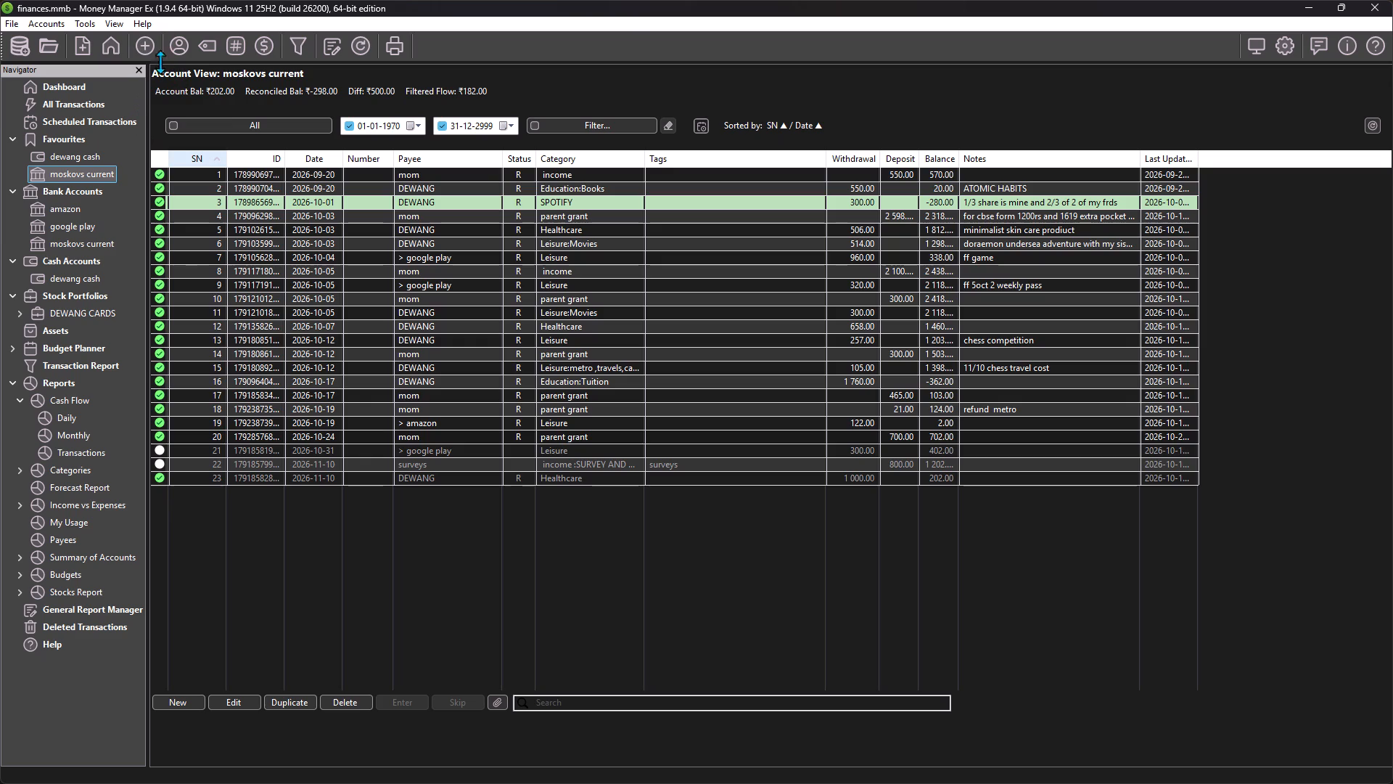
# Start a new transfer of 167 from the moskovs current account to the amazon account, keeping the Leisure category.
pyautogui.click(141, 47)
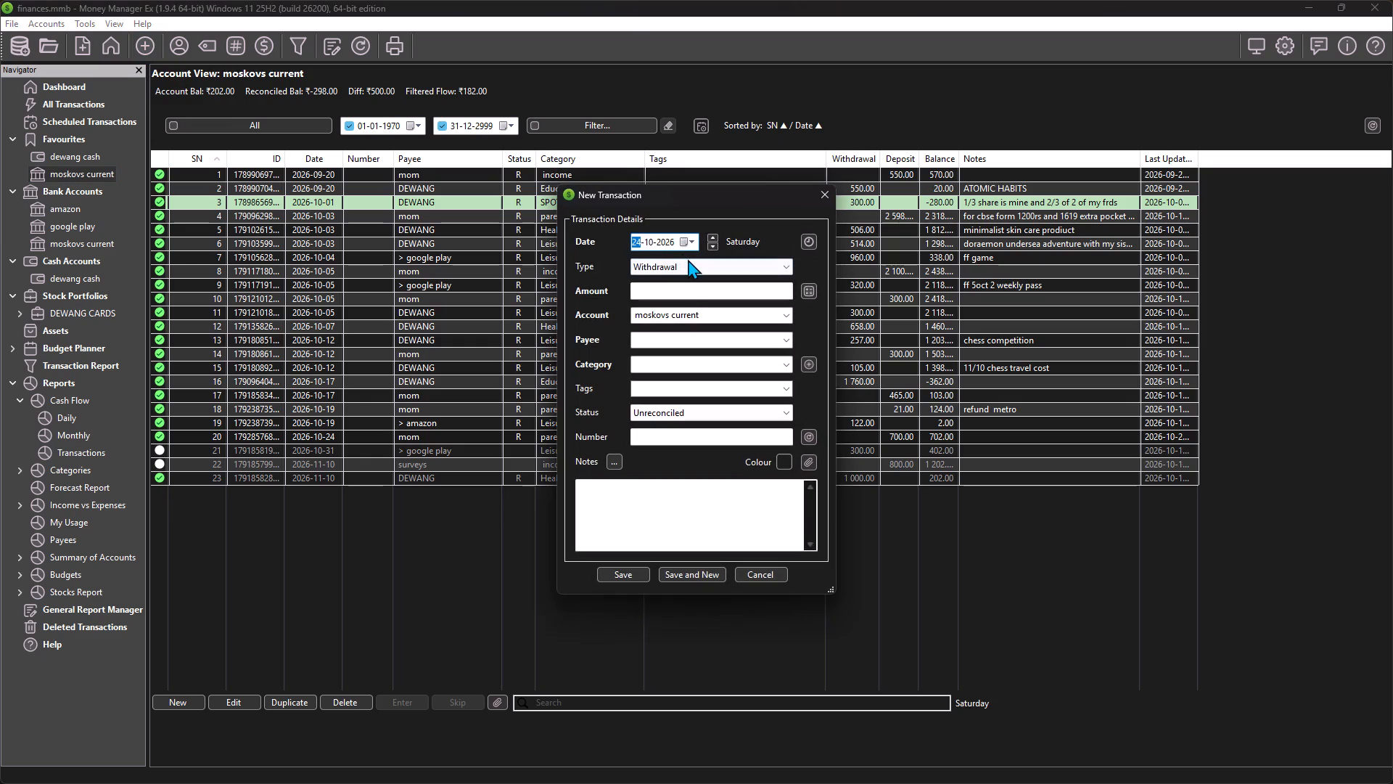
pyautogui.click(688, 259)
pyautogui.click(696, 299)
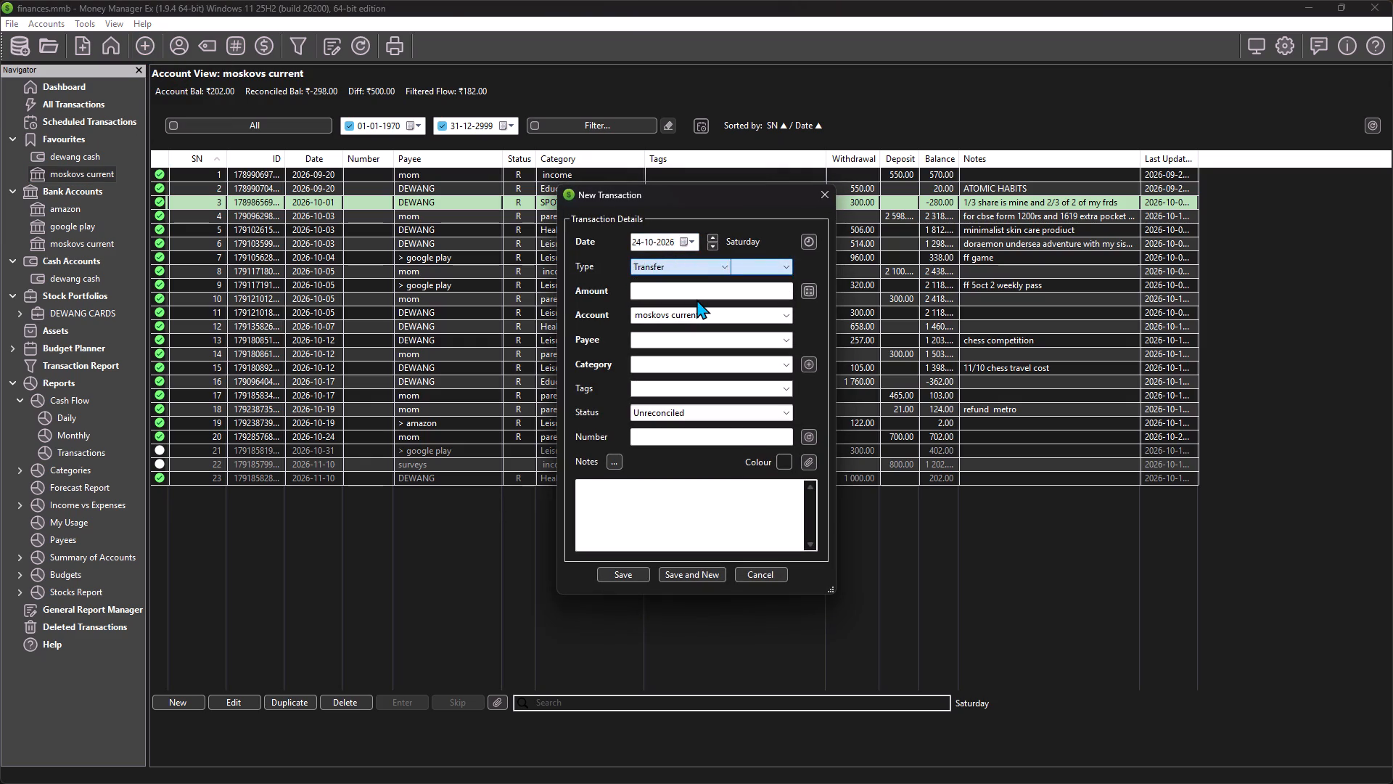
pyautogui.click(703, 290)
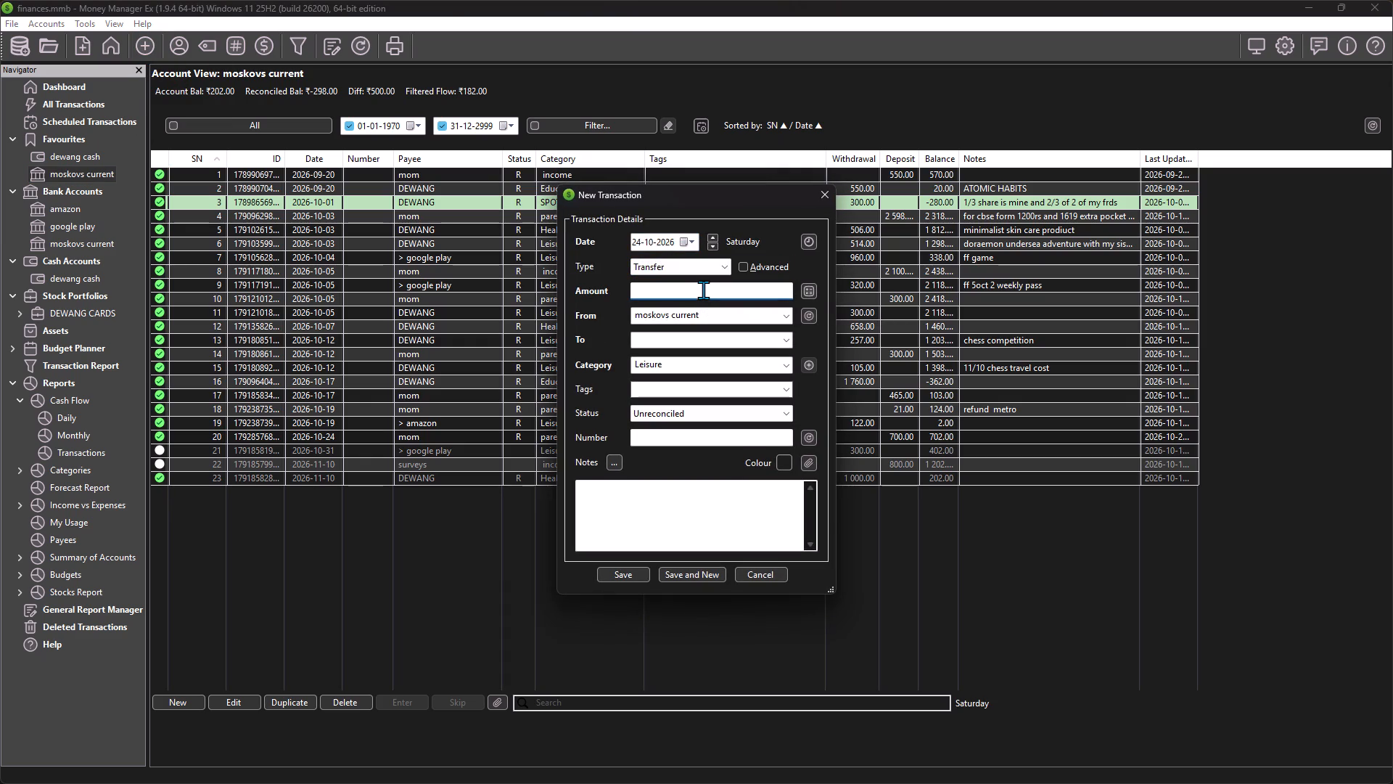
pyautogui.write('167')
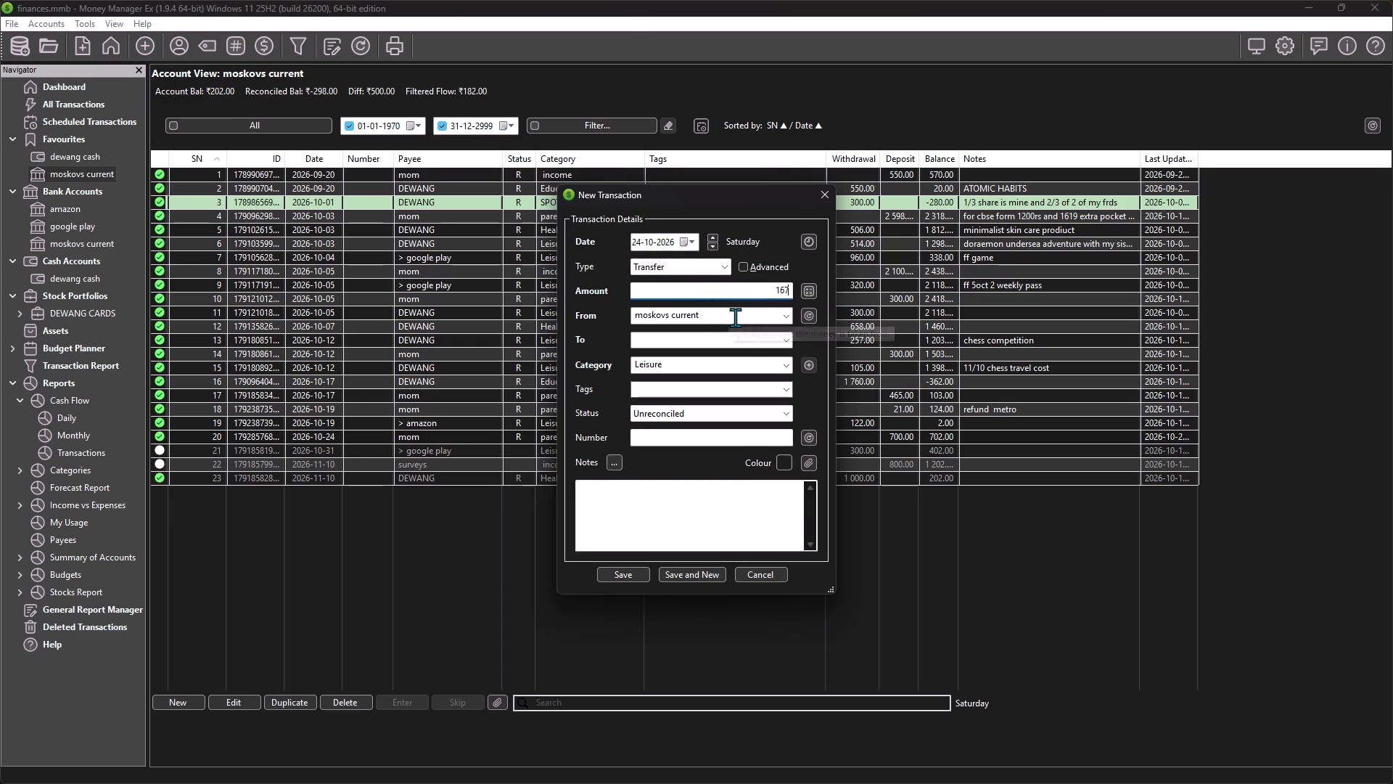
pyautogui.click(793, 338)
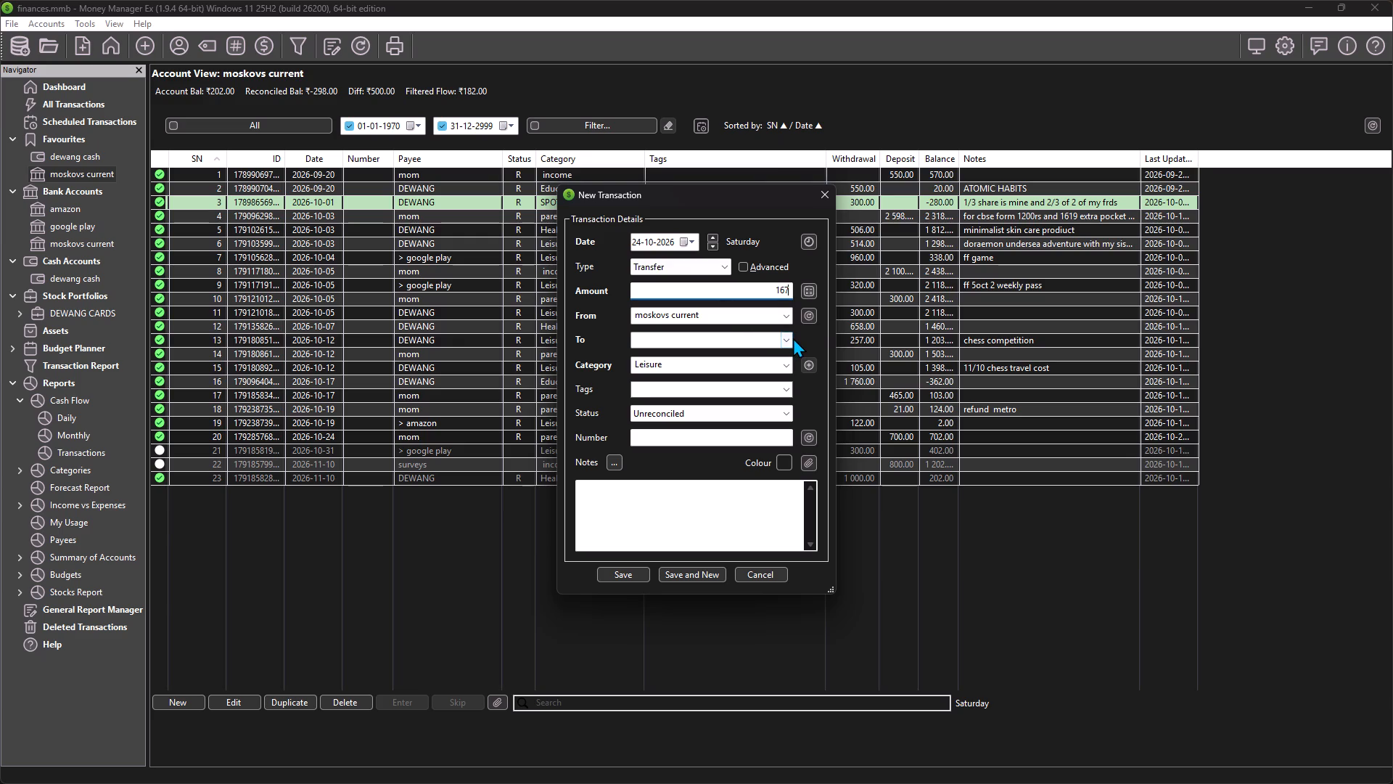
pyautogui.click(784, 340)
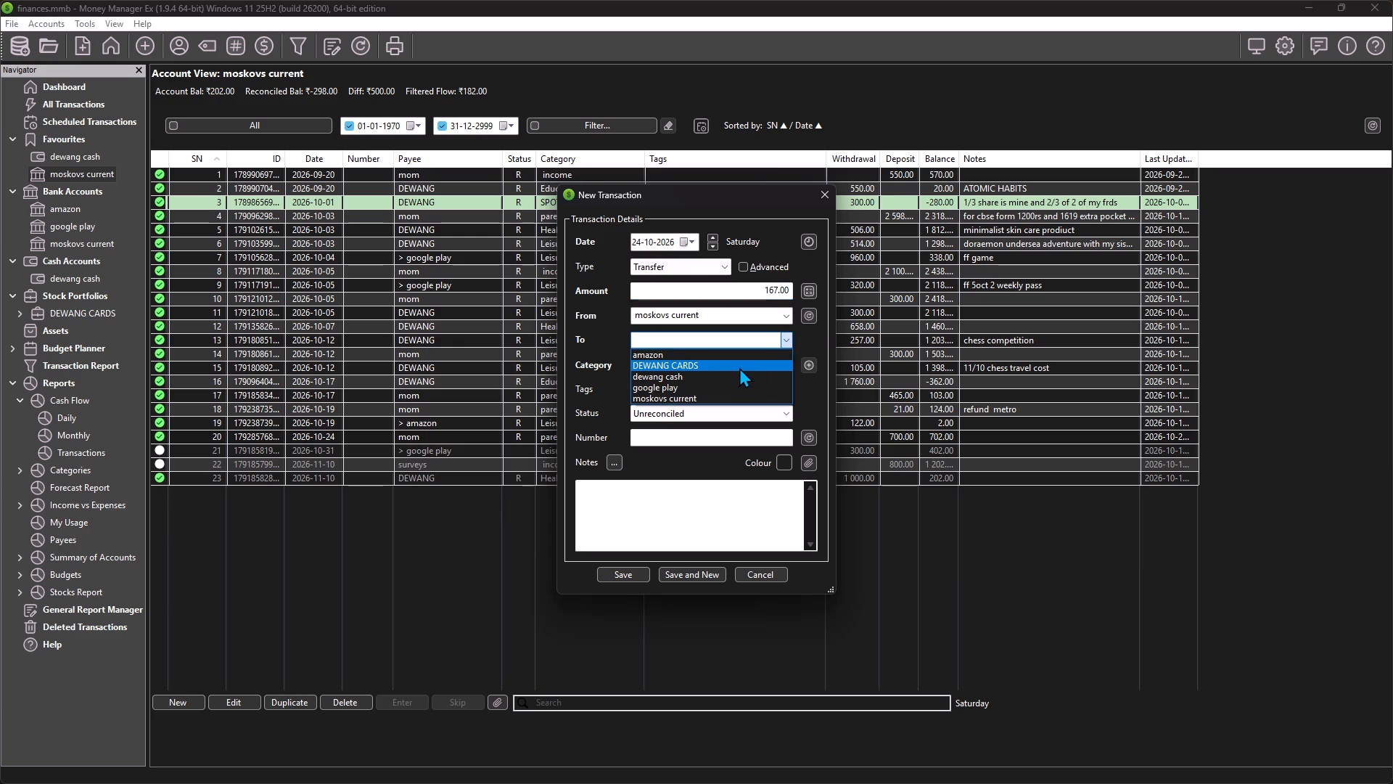
pyautogui.click(735, 357)
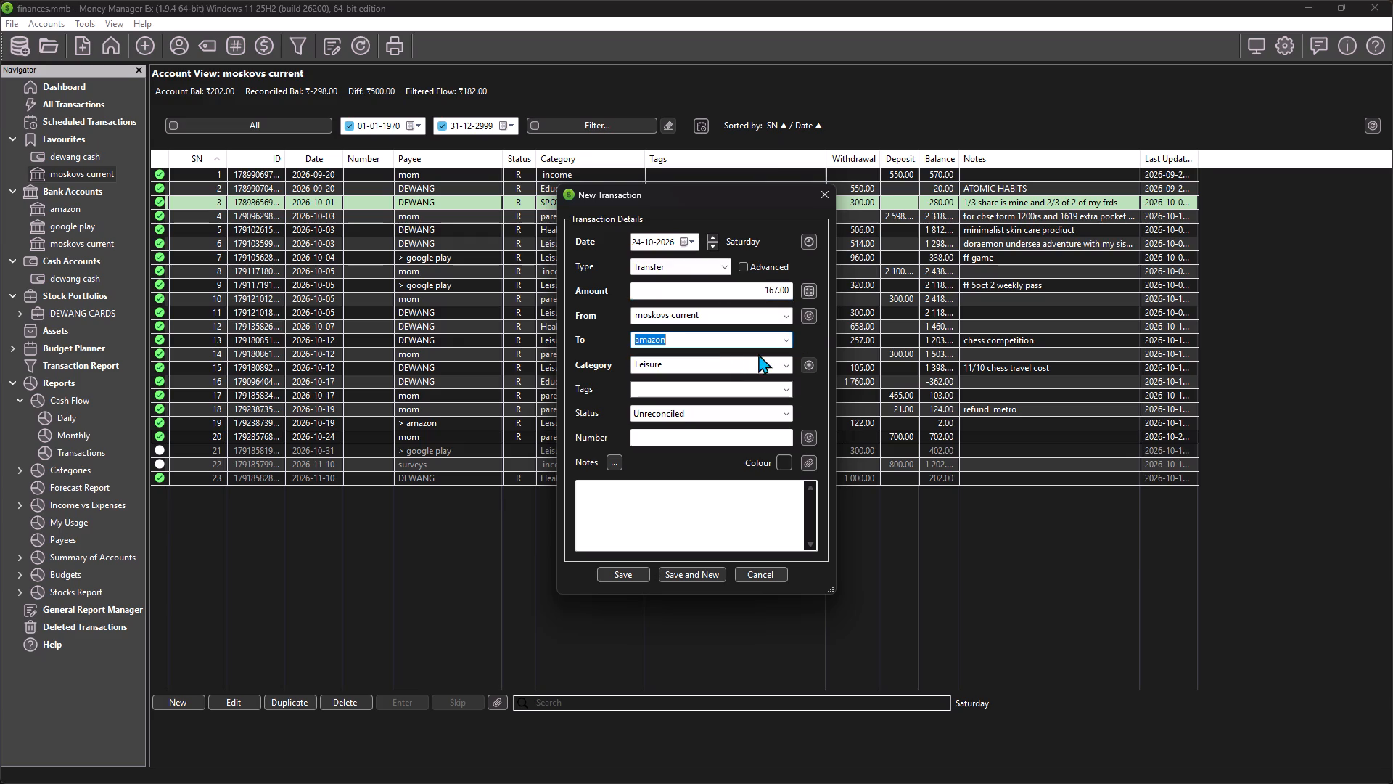
pyautogui.click(788, 364)
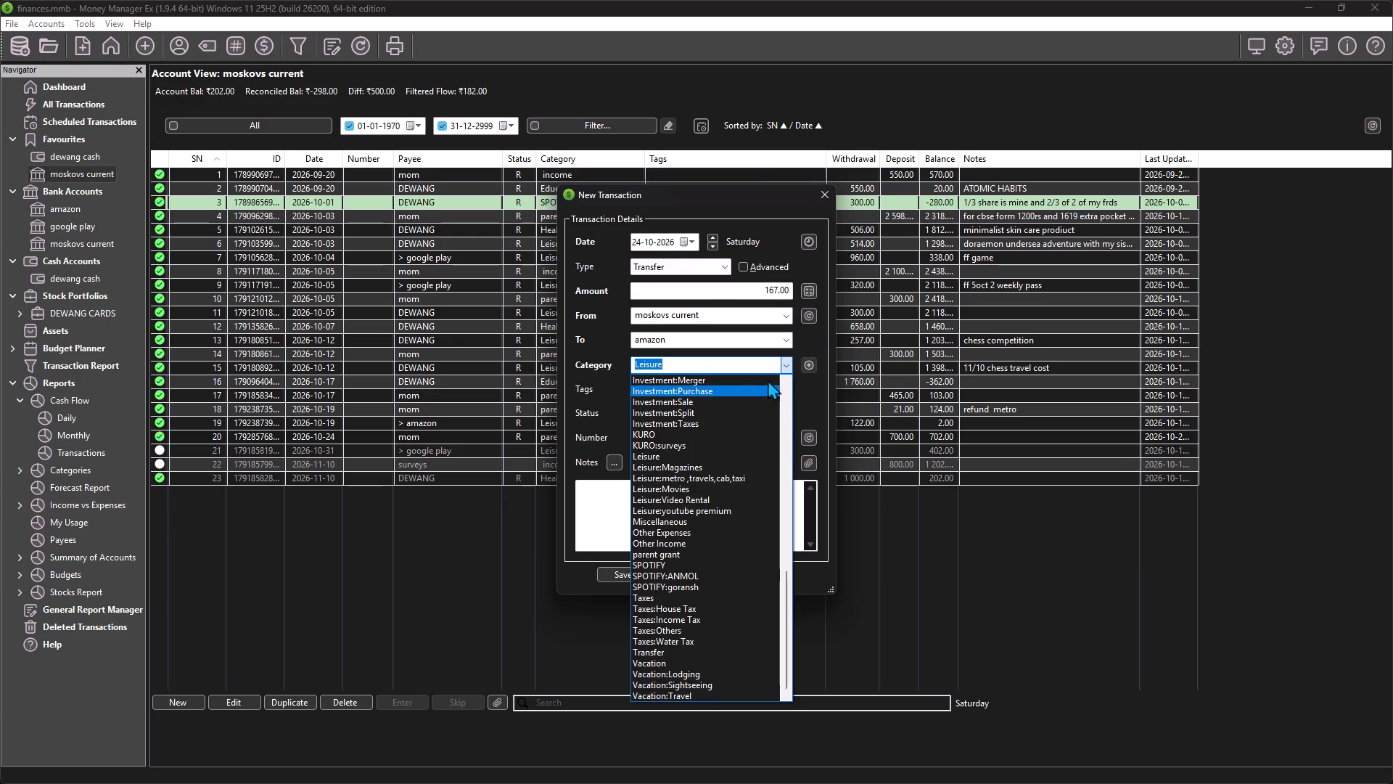
pyautogui.click(784, 362)
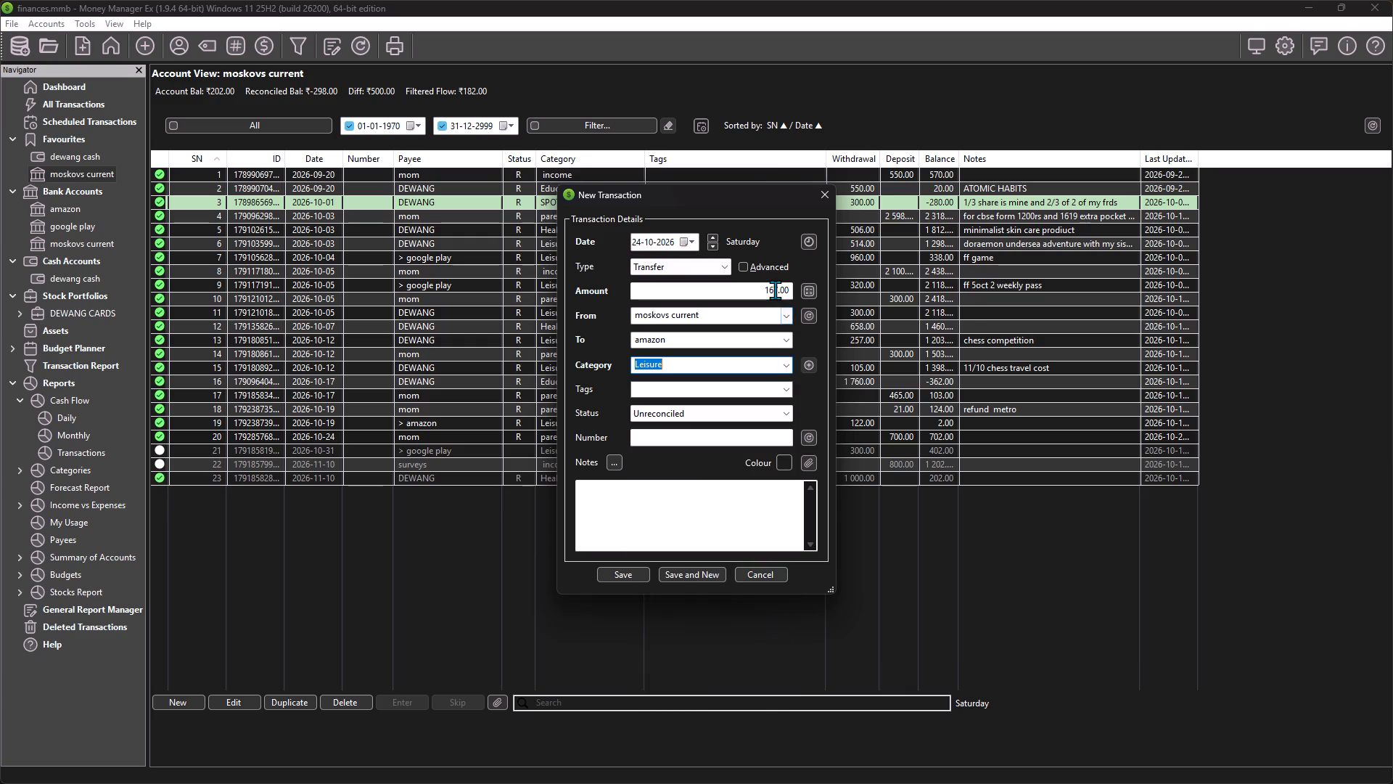
# Correct the transfer amount to 168.
pyautogui.click(775, 290)
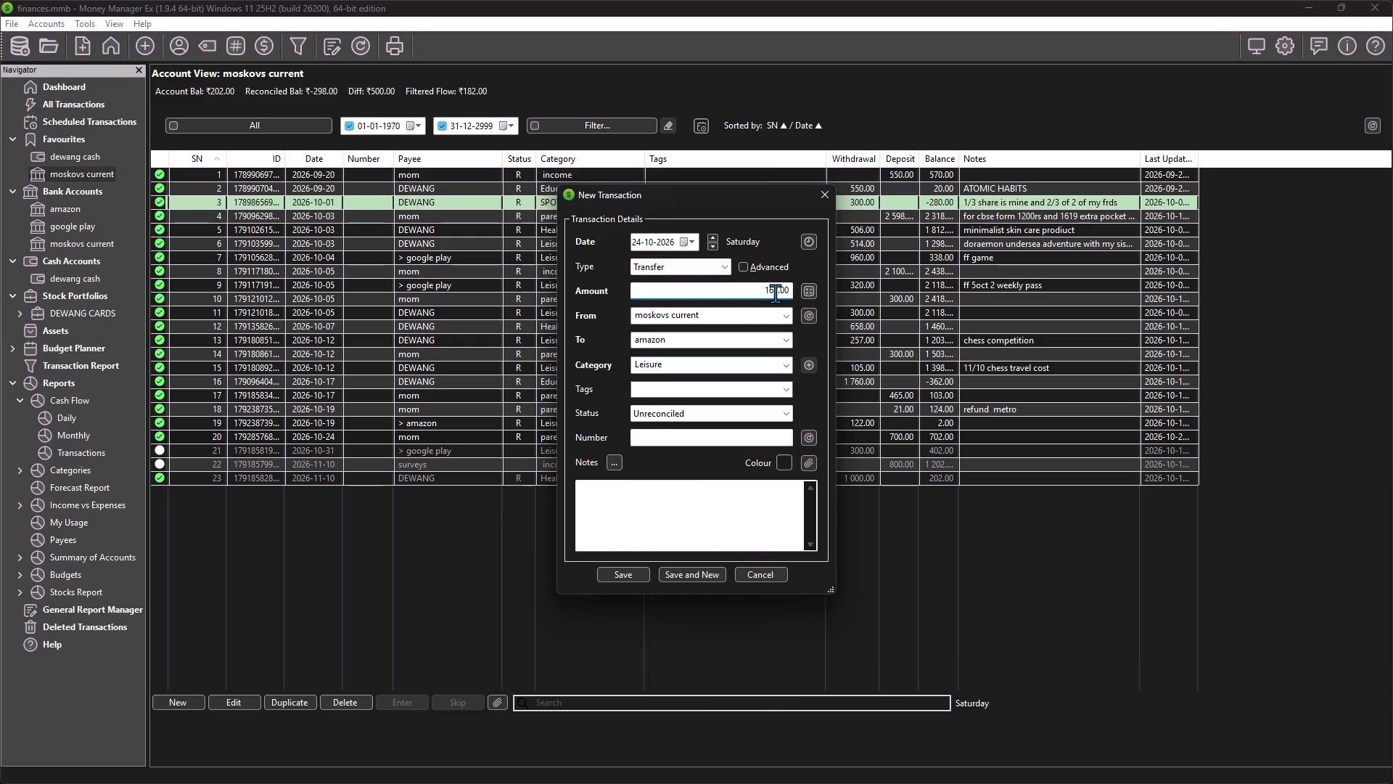
pyautogui.click(776, 293)
pyautogui.click(775, 293)
pyautogui.click(778, 287)
pyautogui.press('BackSpace')
pyautogui.press('8')
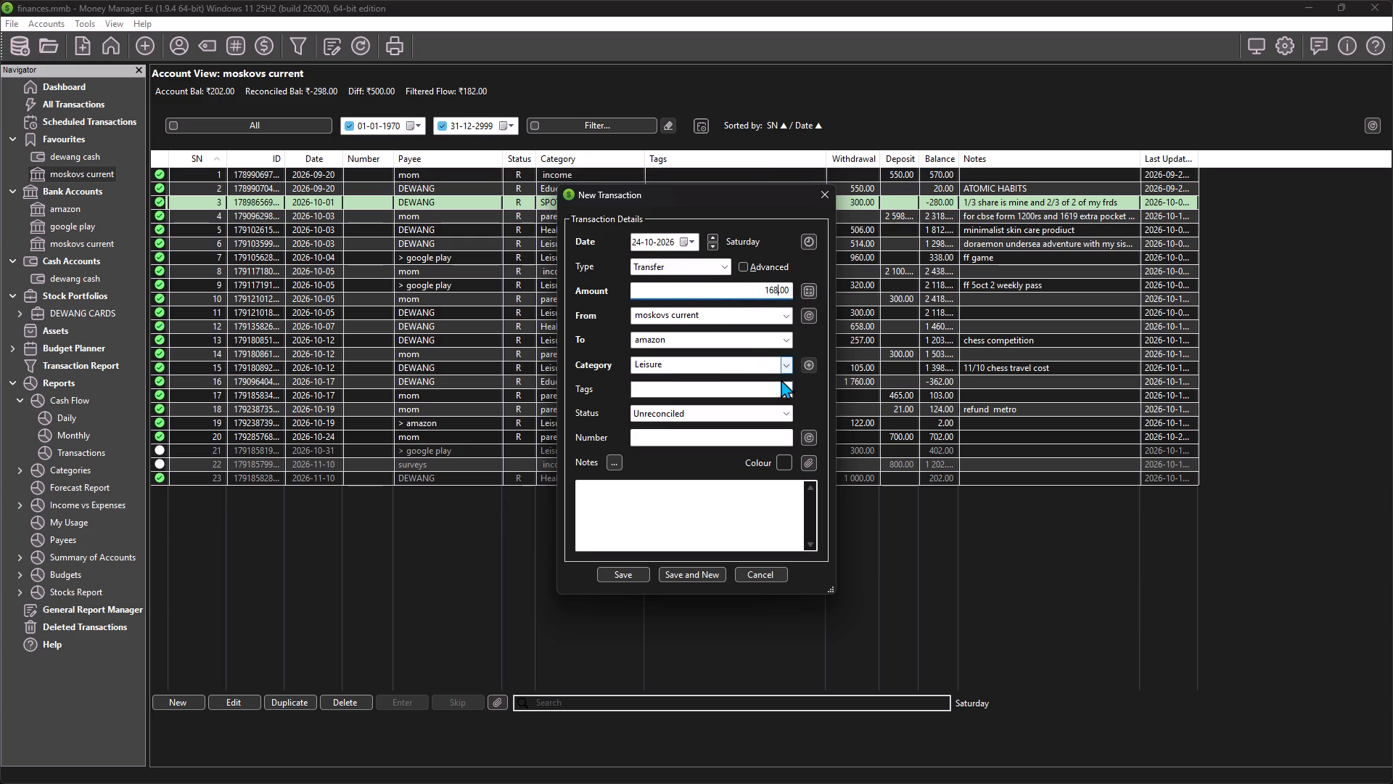
# Set the transfer's status to Reconciled and save it, continuing with another new transaction.
pyautogui.click(778, 410)
pyautogui.click(738, 442)
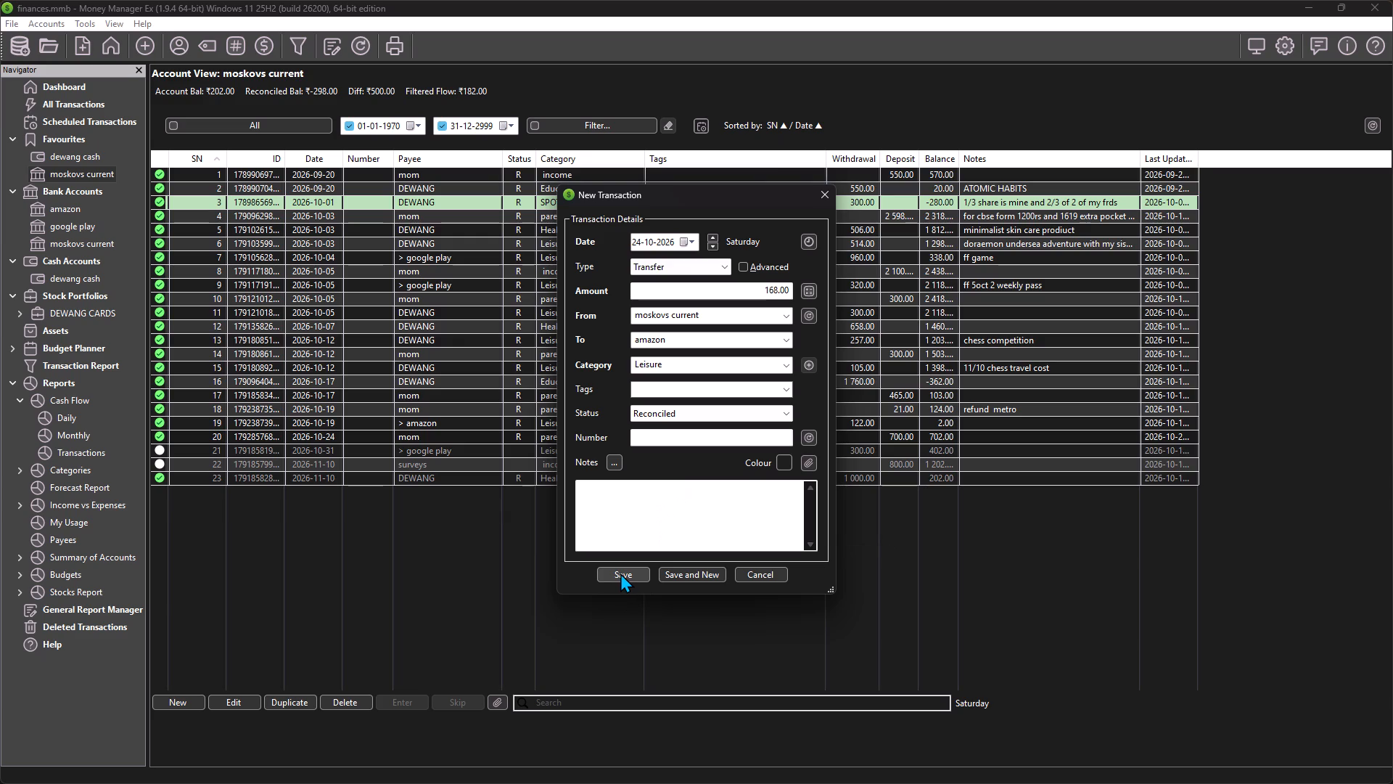
pyautogui.click(670, 572)
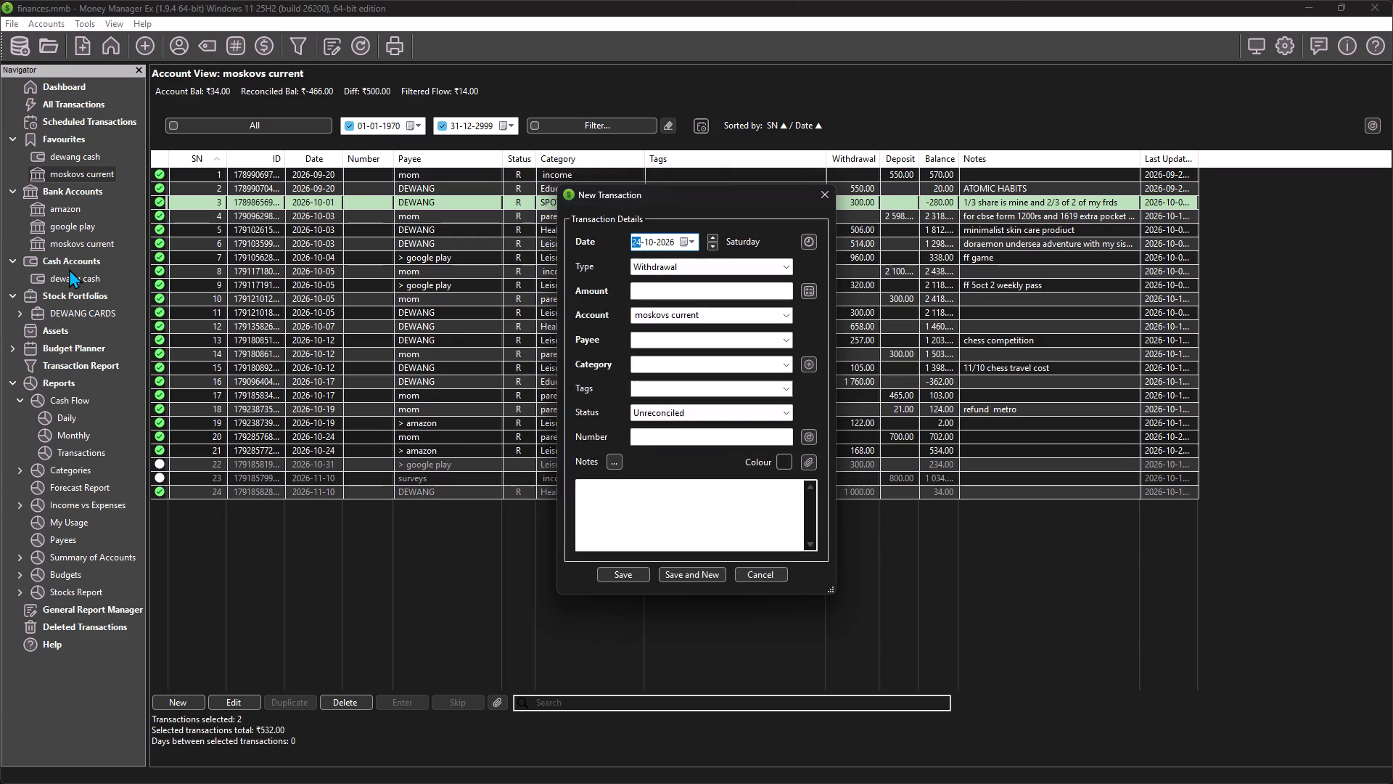
# Fill in the new transaction as a withdrawal of 1596 from the amazon account.
pyautogui.click(791, 287)
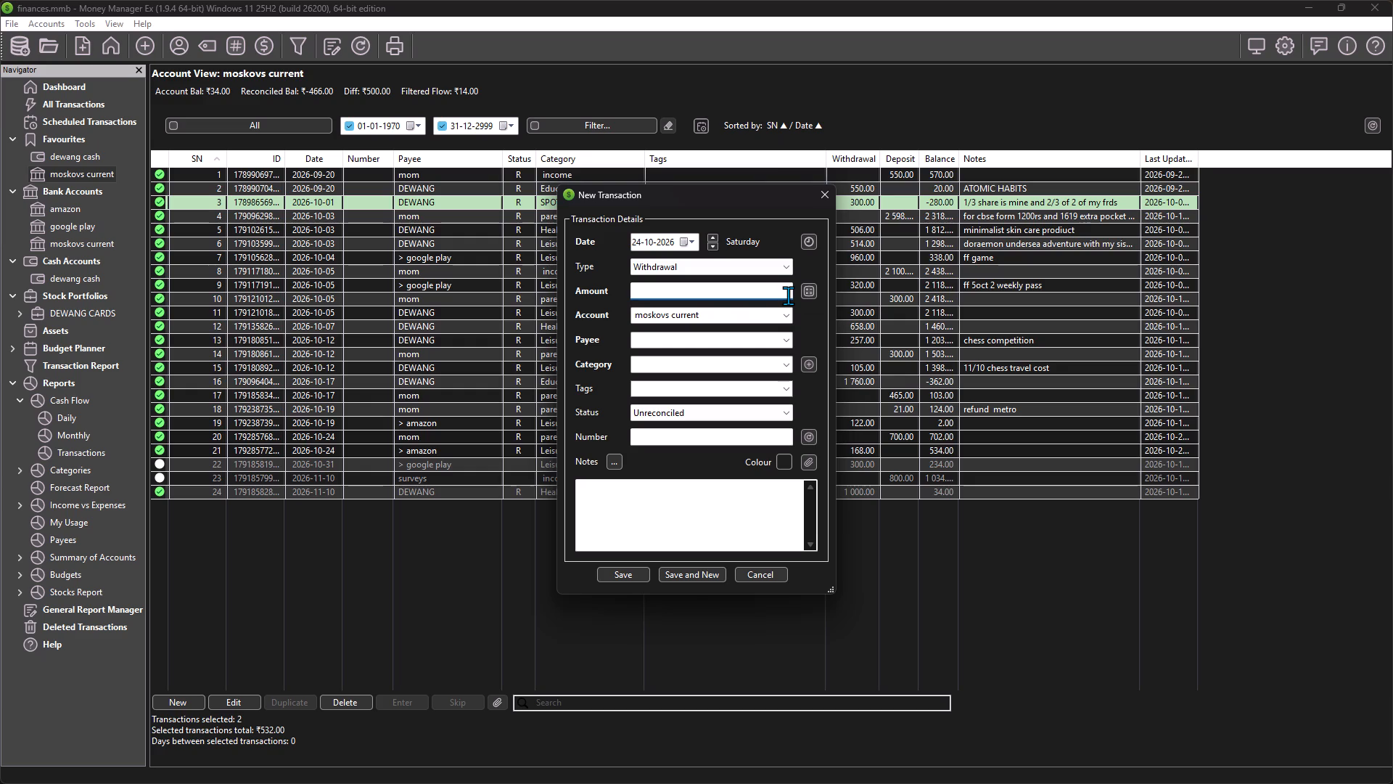
pyautogui.click(768, 295)
pyautogui.press('1')
pyautogui.write('596')
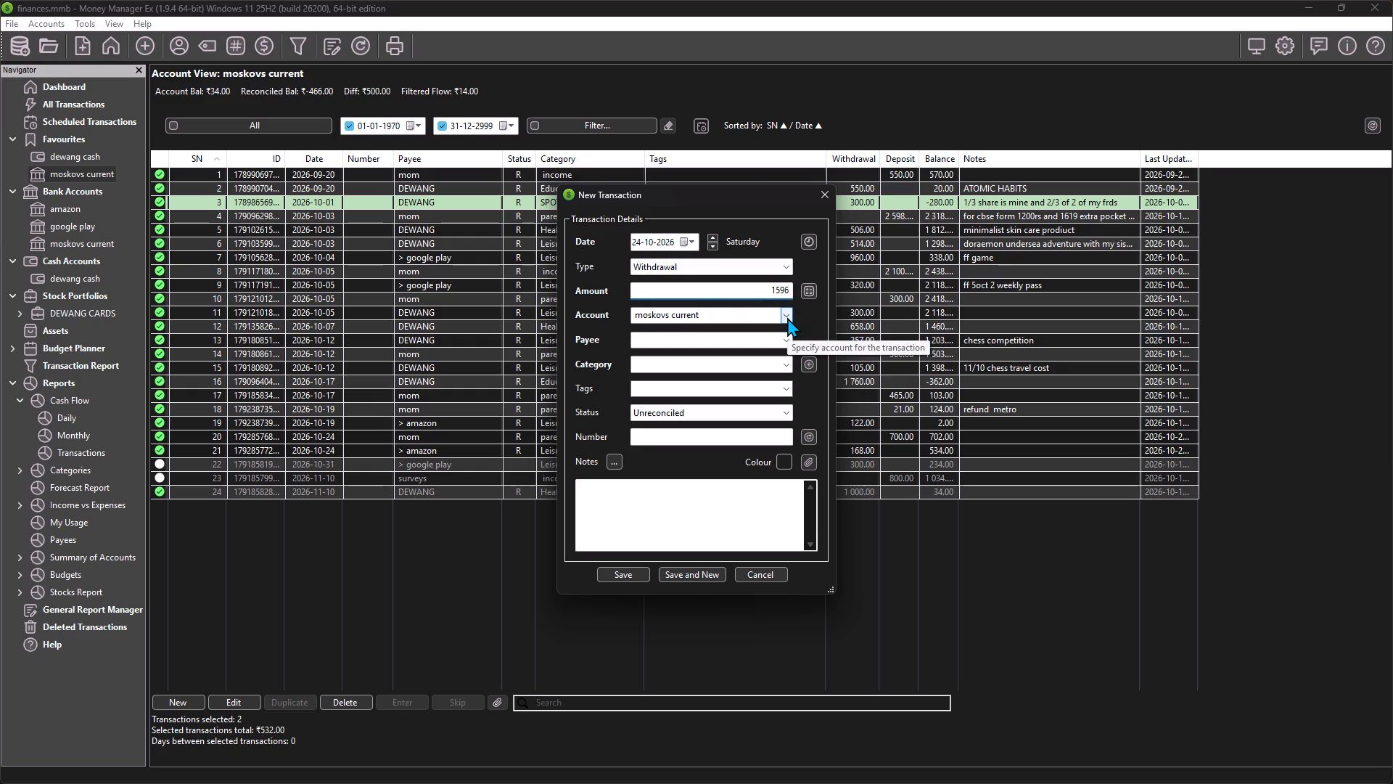
pyautogui.click(782, 340)
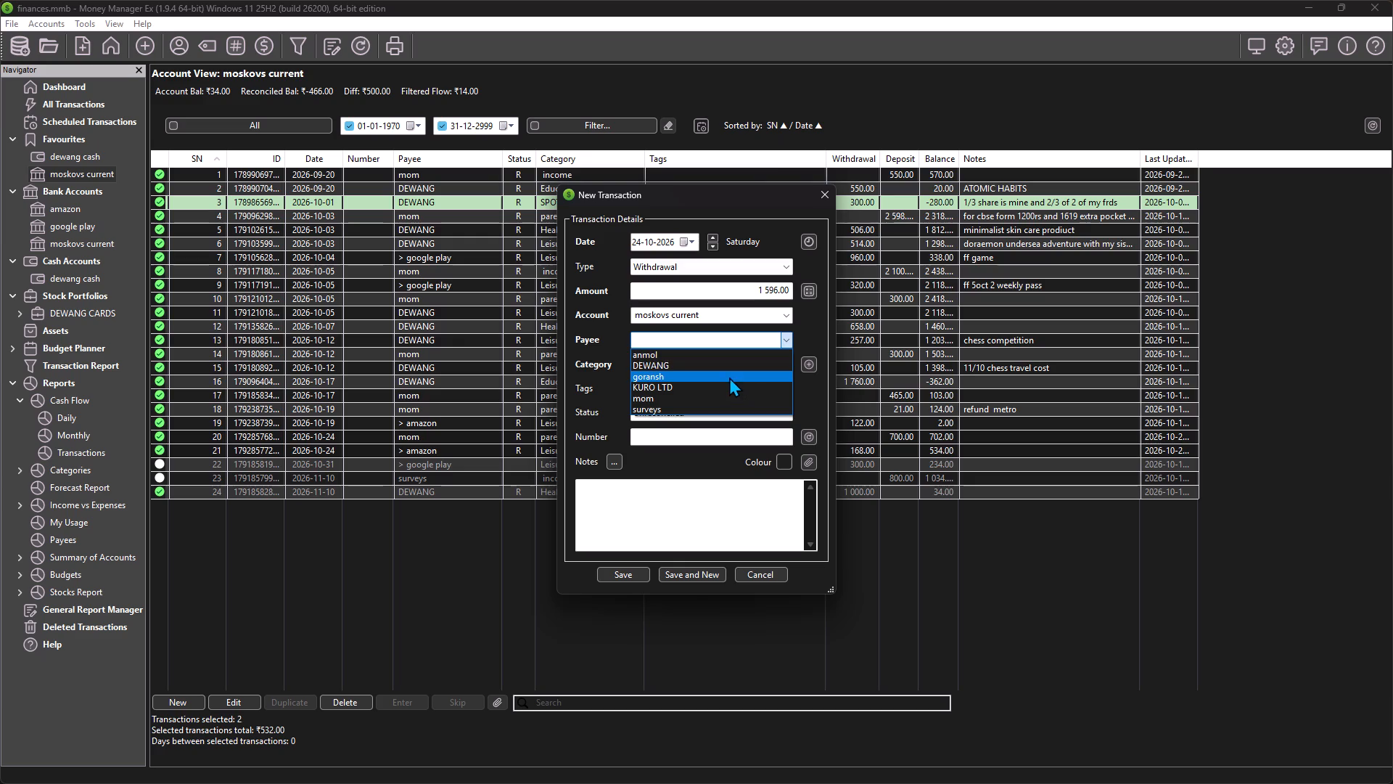
pyautogui.click(785, 309)
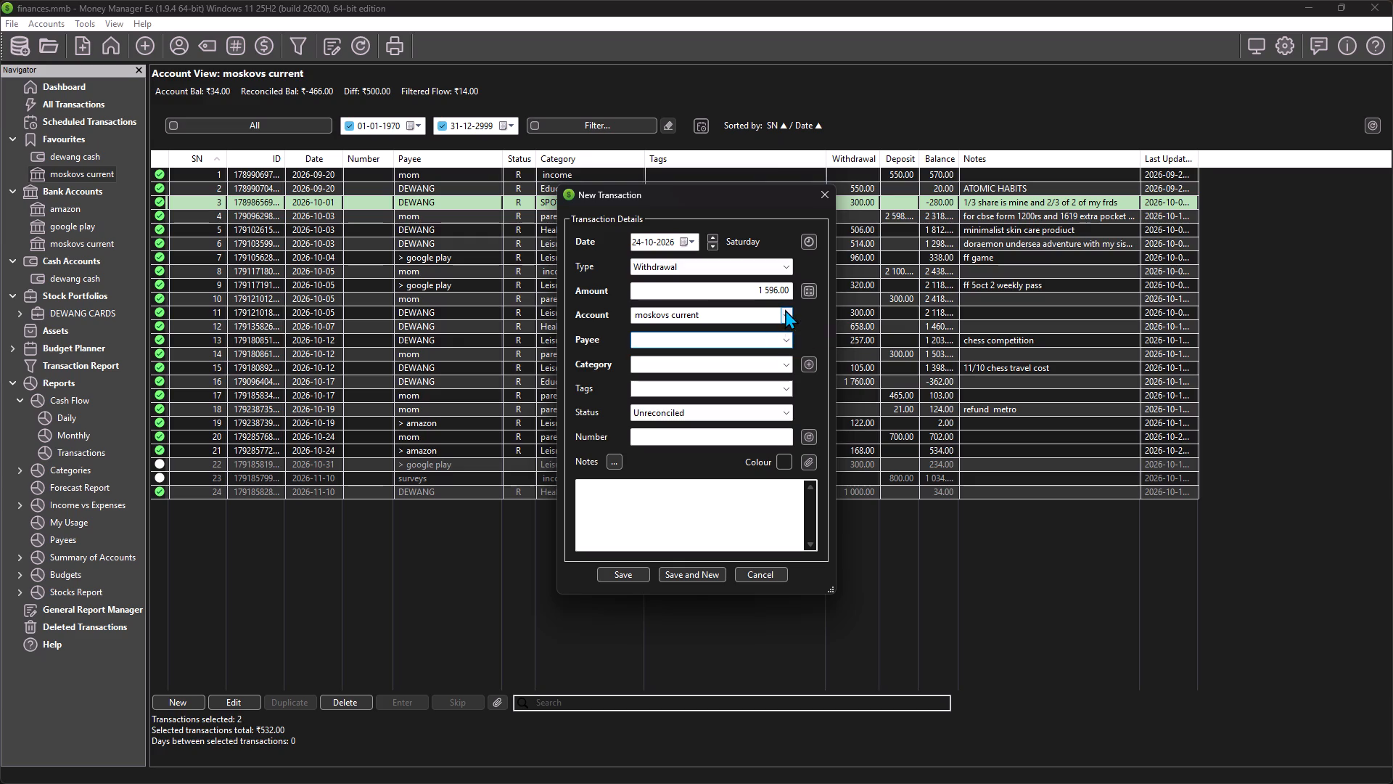
pyautogui.click(785, 309)
pyautogui.click(752, 327)
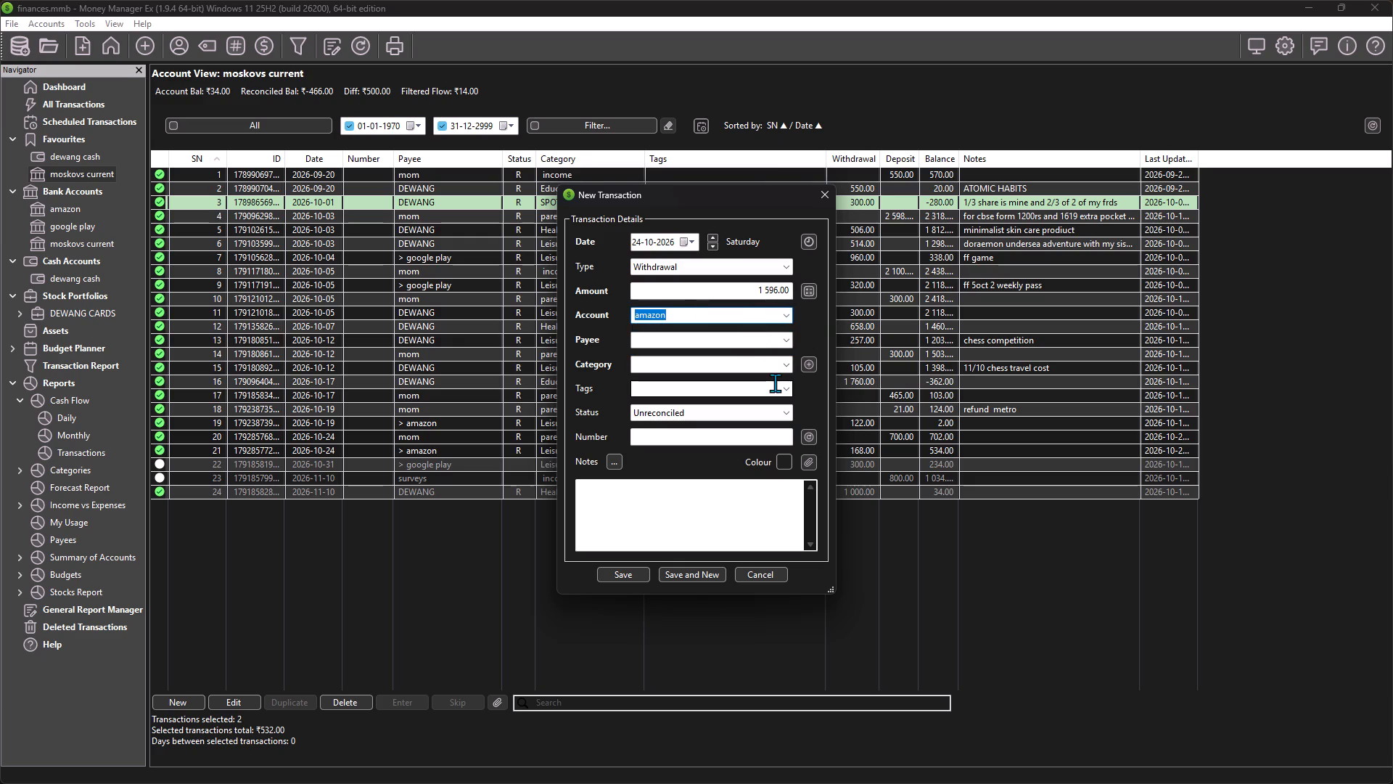
# Set the category of the amazon withdrawal to Other Income.
pyautogui.click(781, 367)
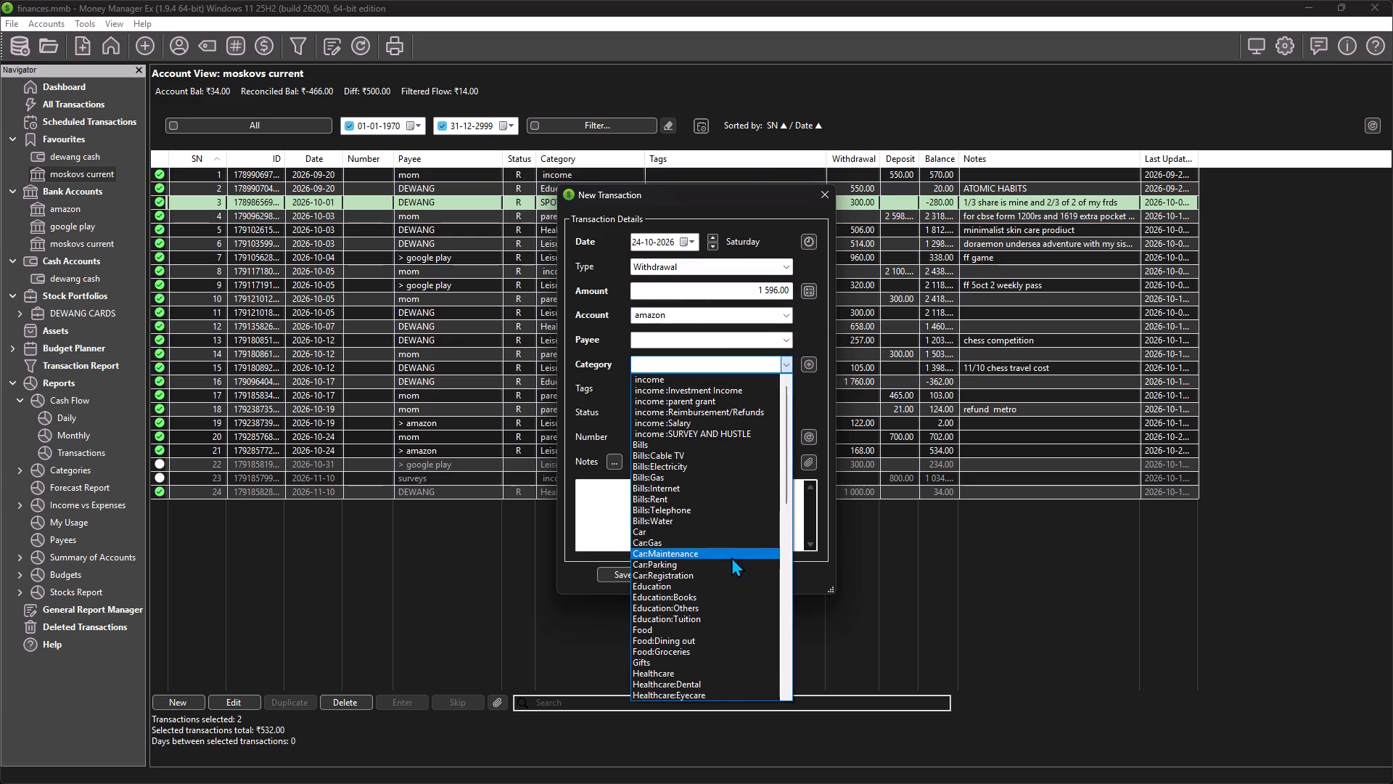
pyautogui.scroll(-1, 721, 657)
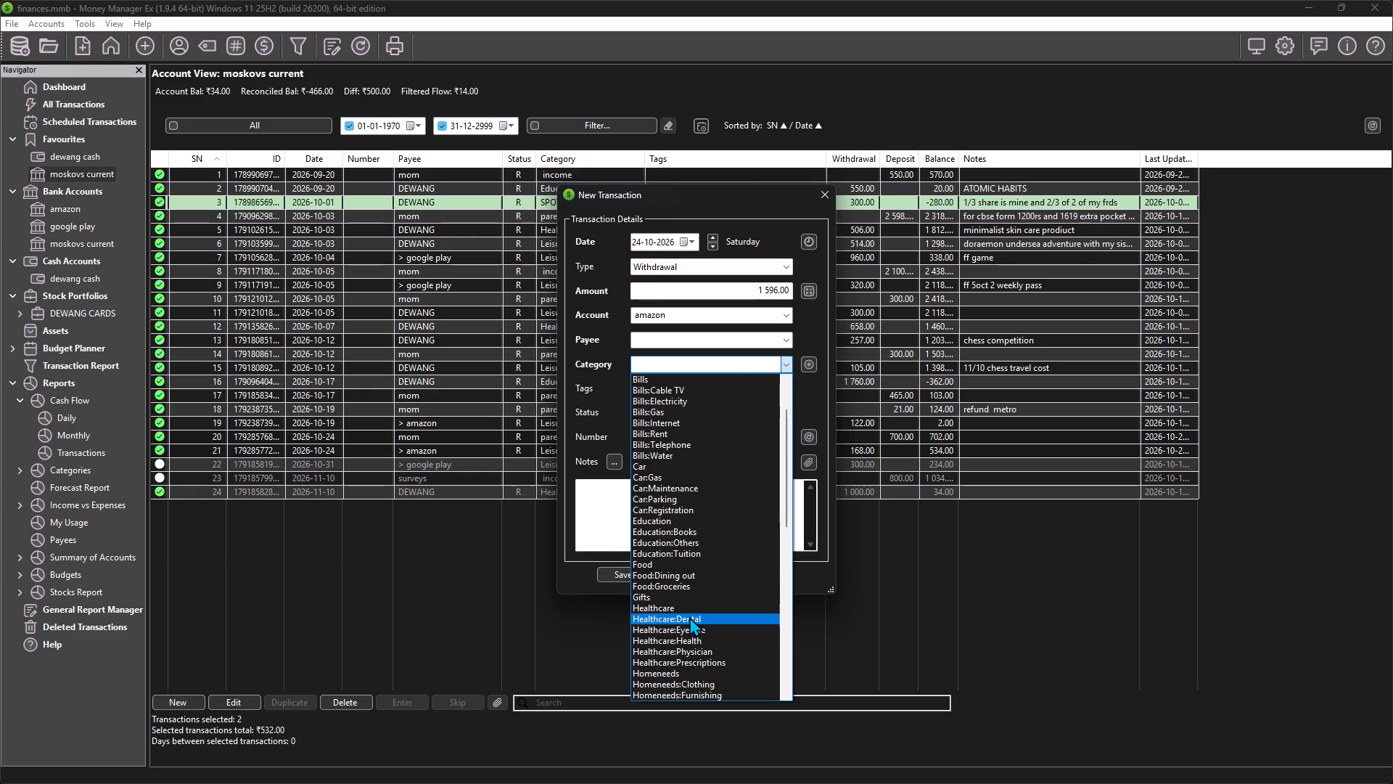
pyautogui.scroll(12, 689, 616)
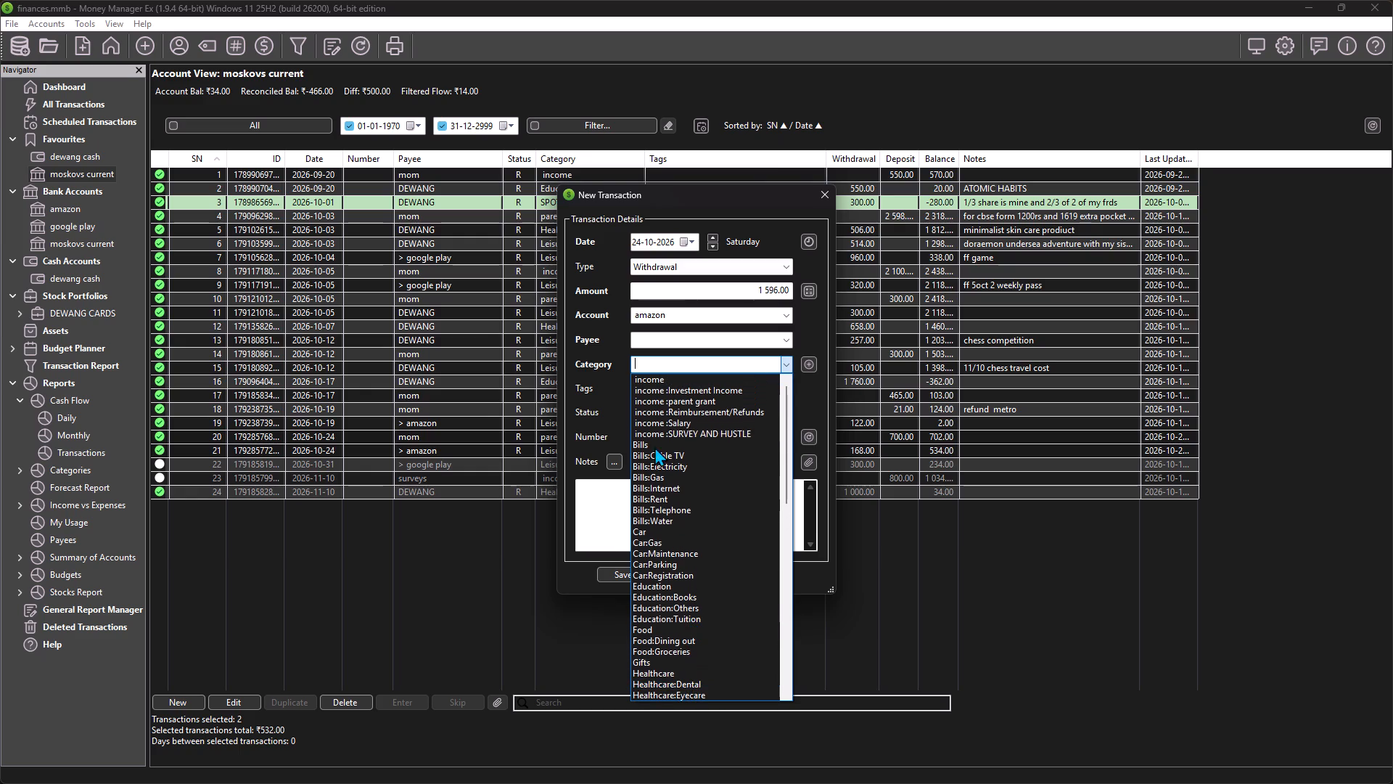
pyautogui.scroll(3, 684, 442)
pyautogui.scroll(-15, 684, 442)
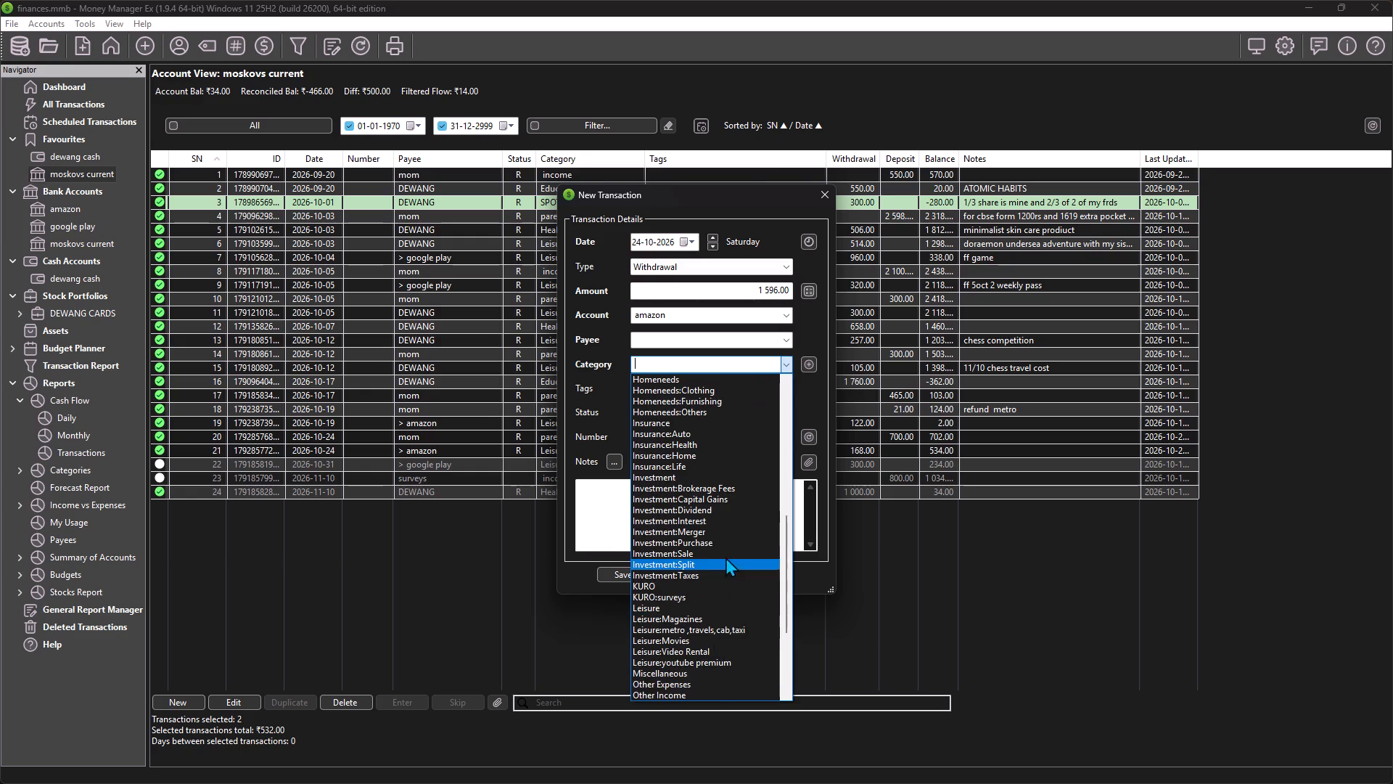
pyautogui.scroll(20, 707, 528)
pyautogui.scroll(15, 707, 528)
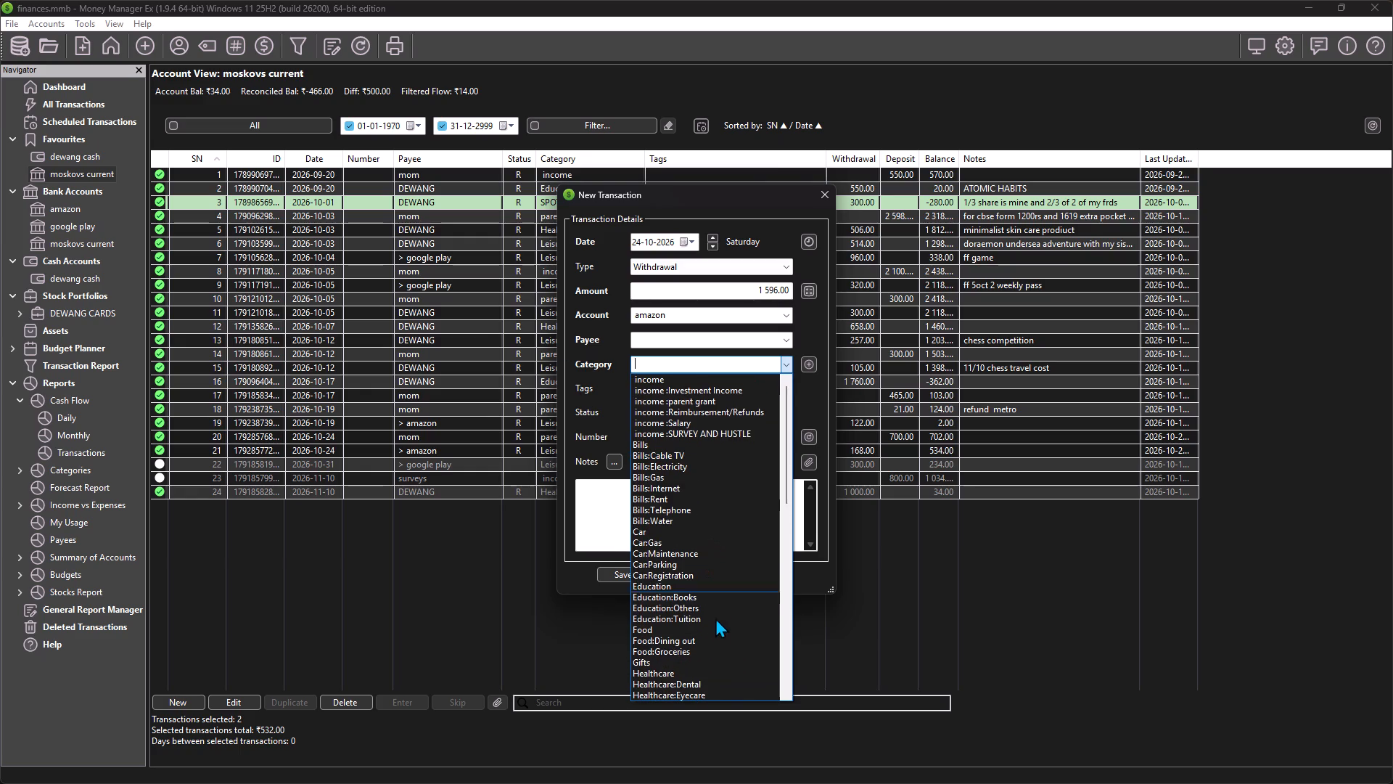
pyautogui.scroll(-8, 712, 623)
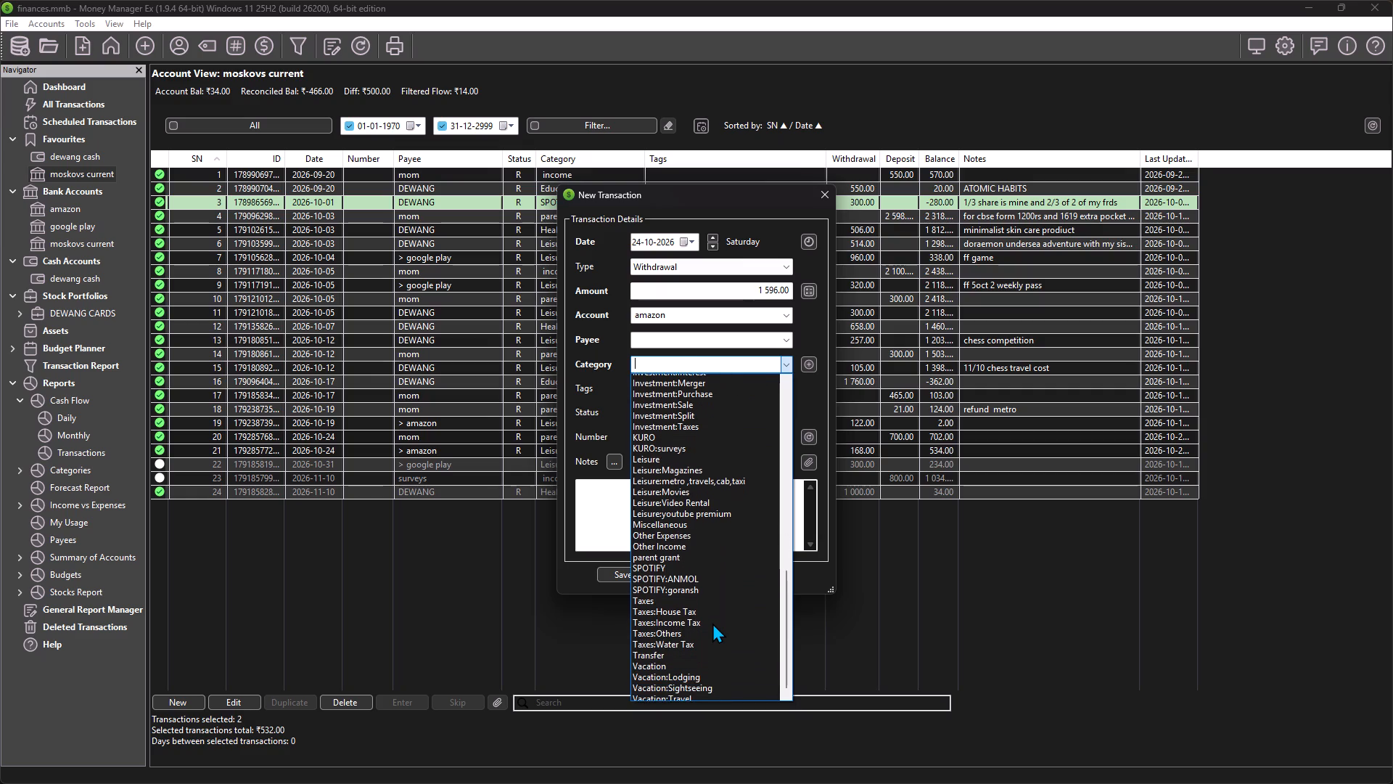
pyautogui.moveTo(712, 621); pyautogui.dragTo(763, 544)
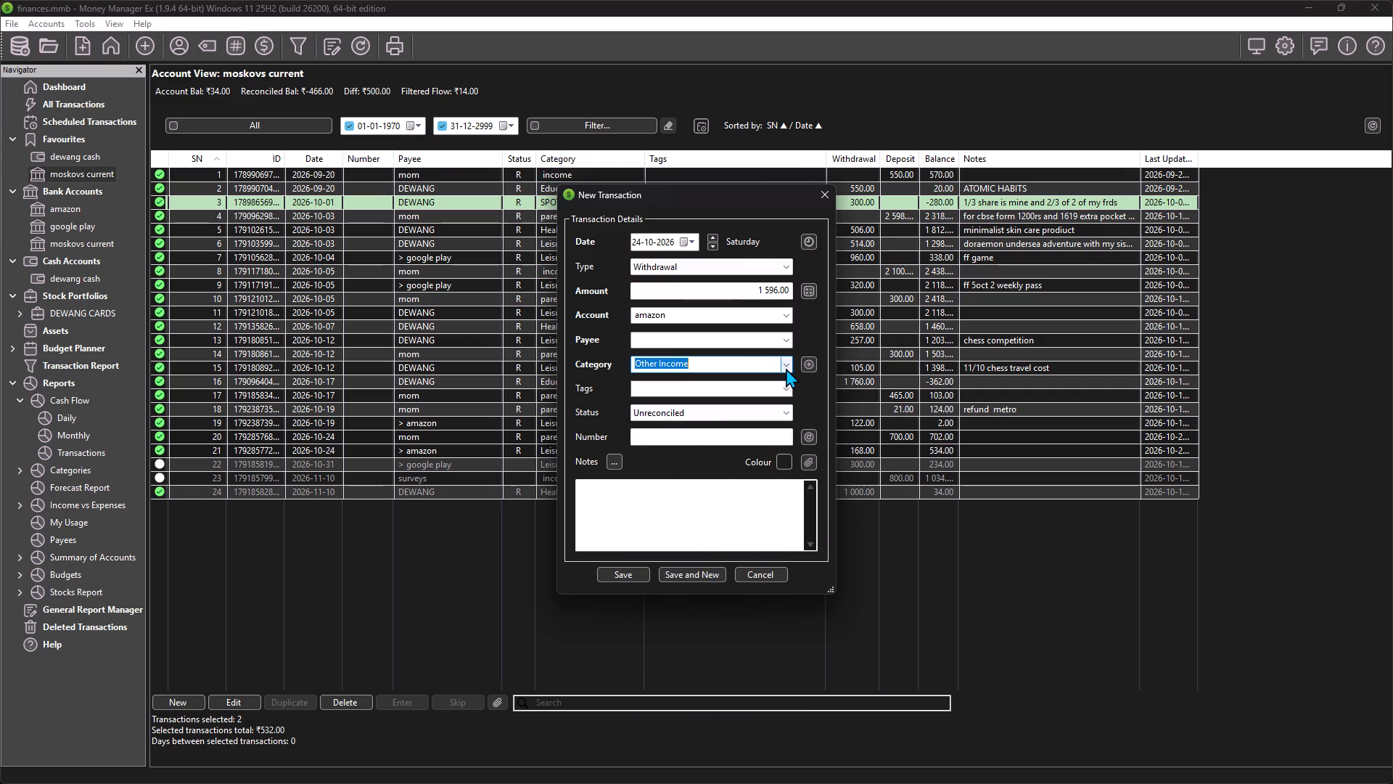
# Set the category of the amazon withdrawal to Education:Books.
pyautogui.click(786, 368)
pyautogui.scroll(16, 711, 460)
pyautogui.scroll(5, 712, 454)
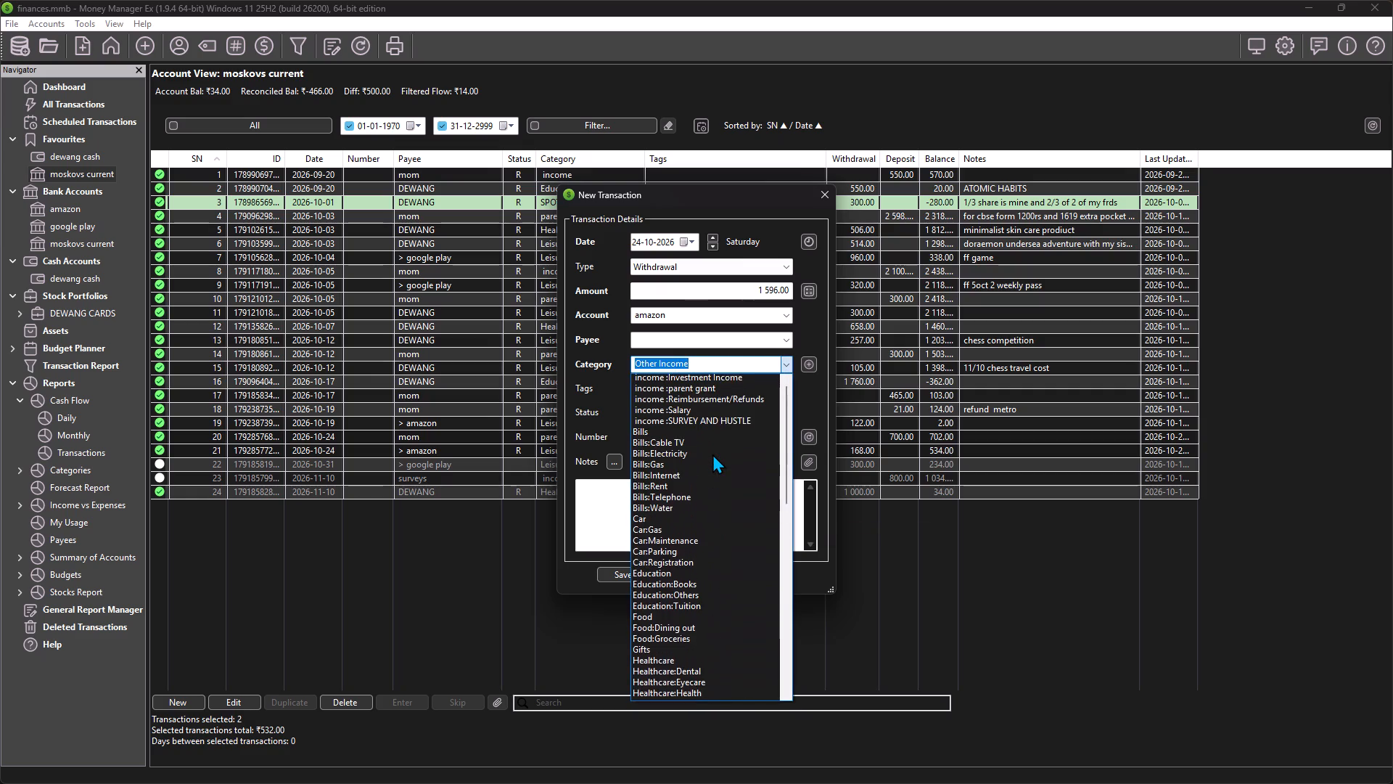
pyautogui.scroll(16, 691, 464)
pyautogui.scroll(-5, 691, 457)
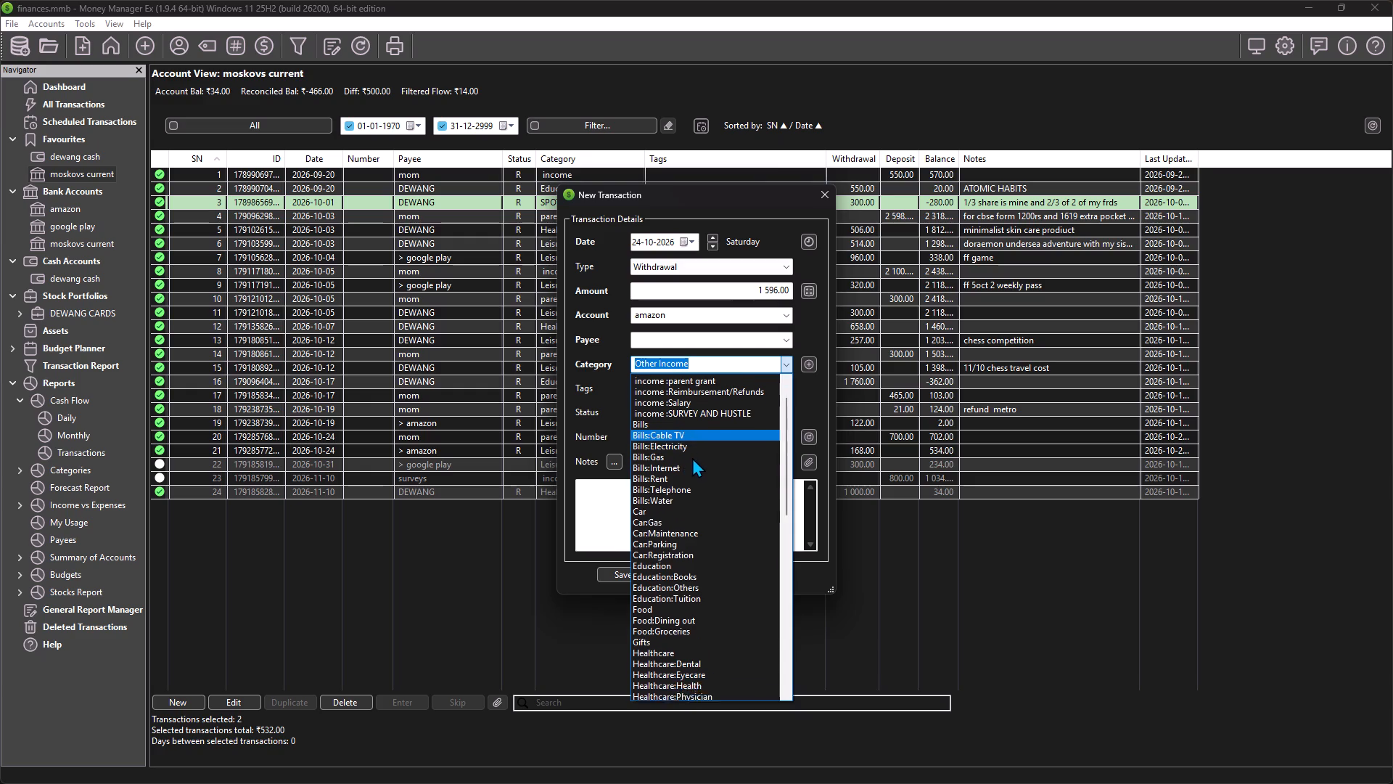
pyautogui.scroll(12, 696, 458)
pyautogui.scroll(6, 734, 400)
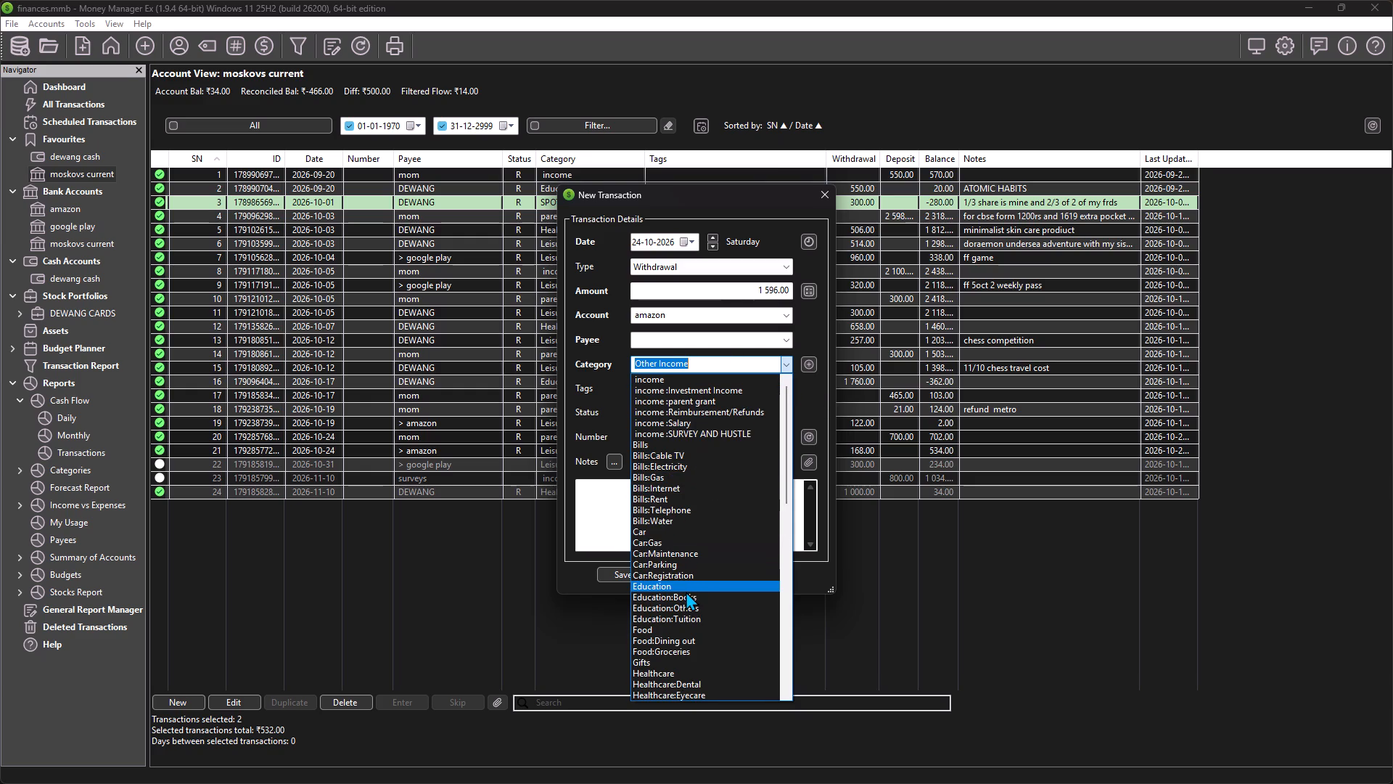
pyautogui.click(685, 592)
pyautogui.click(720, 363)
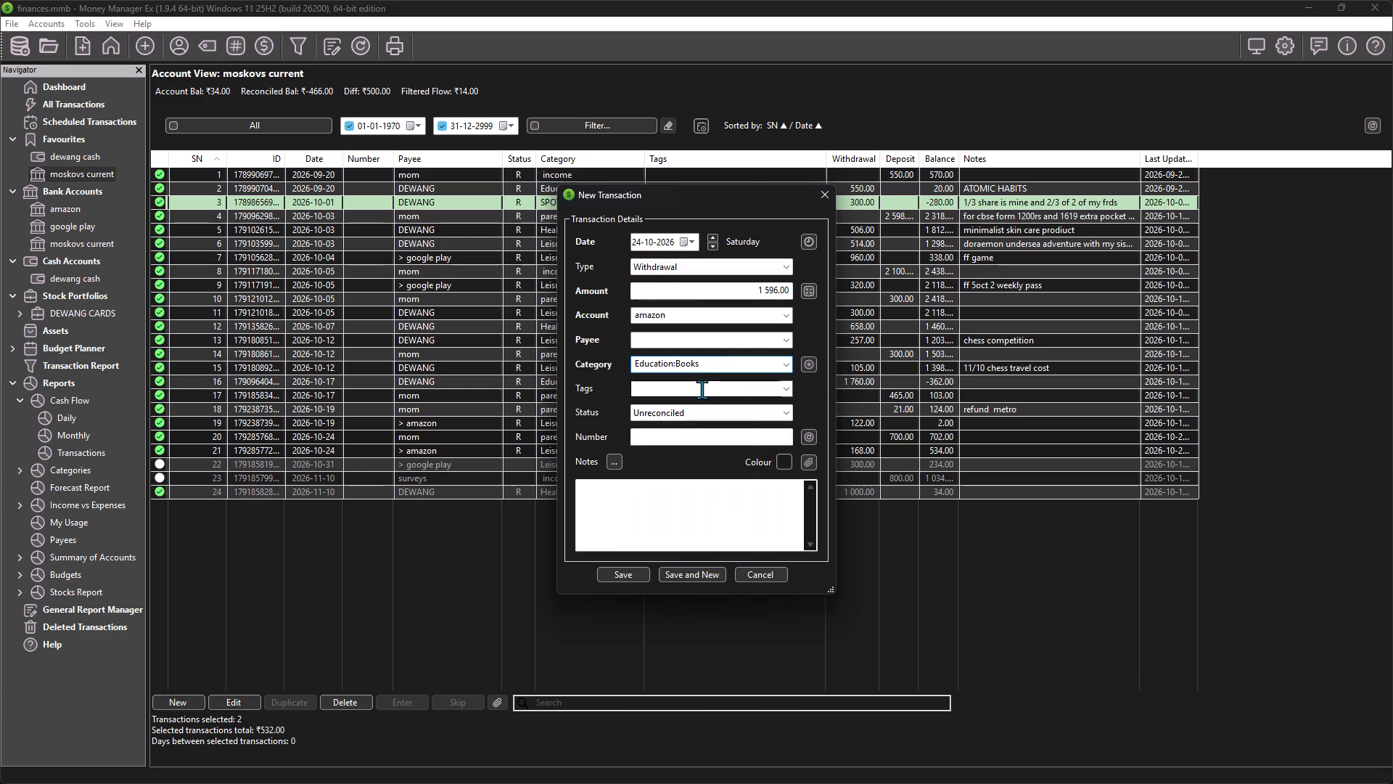
# Set the amazon withdrawal's status to Reconciled and its payee to DEWANG.
pyautogui.click(709, 415)
pyautogui.click(699, 437)
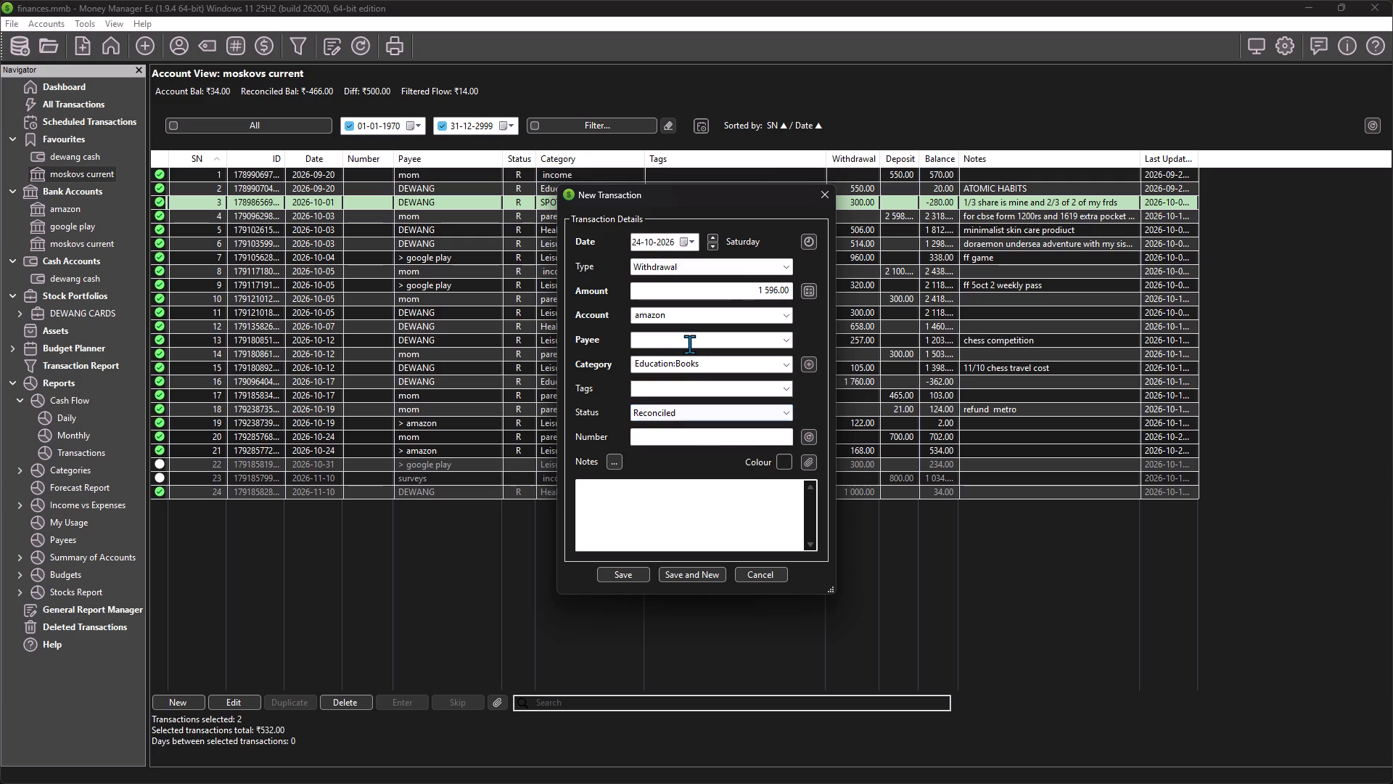
pyautogui.click(690, 343)
pyautogui.click(792, 340)
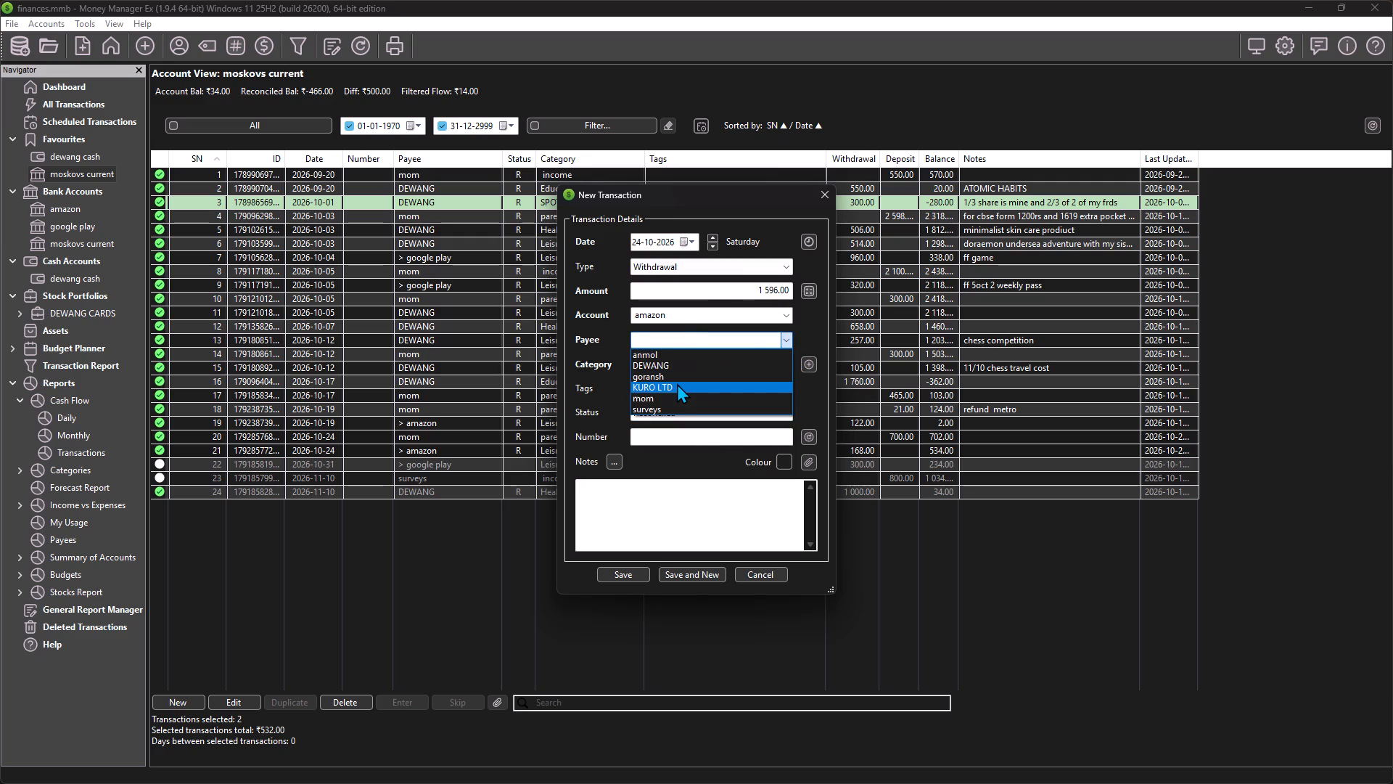
pyautogui.click(670, 361)
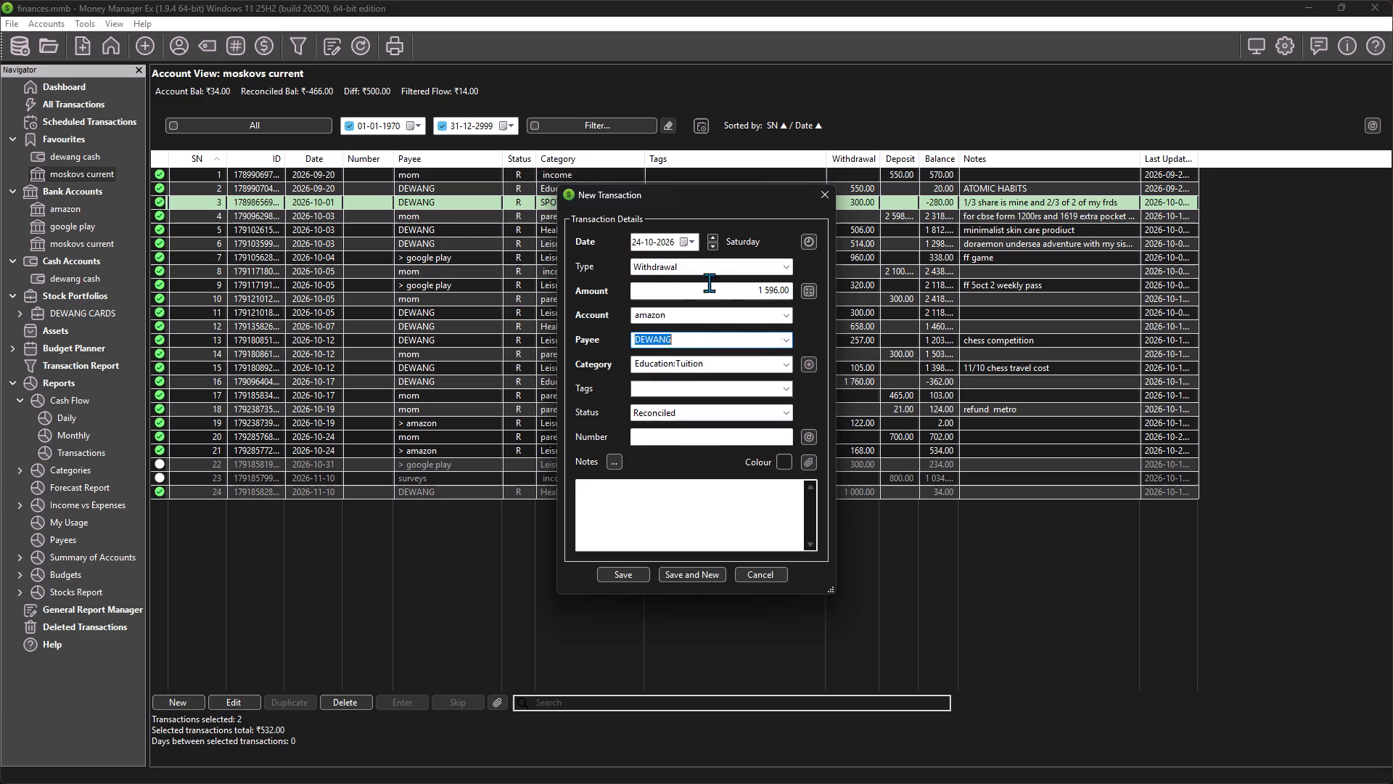
# Add the note "amazon 6 books" to the withdrawal and save it, continuing with another new transaction.
pyautogui.click(718, 496)
pyautogui.click(718, 493)
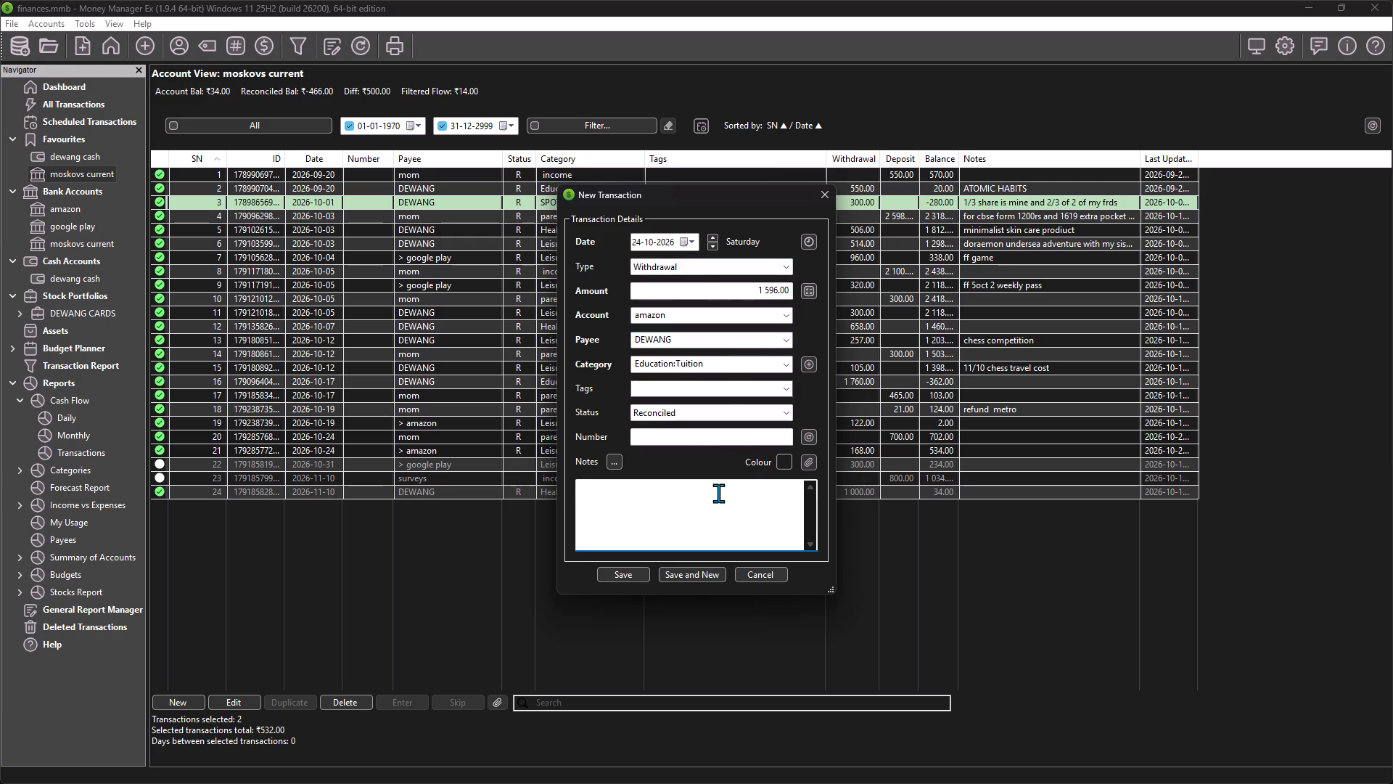
pyautogui.write('amazon 6 books')
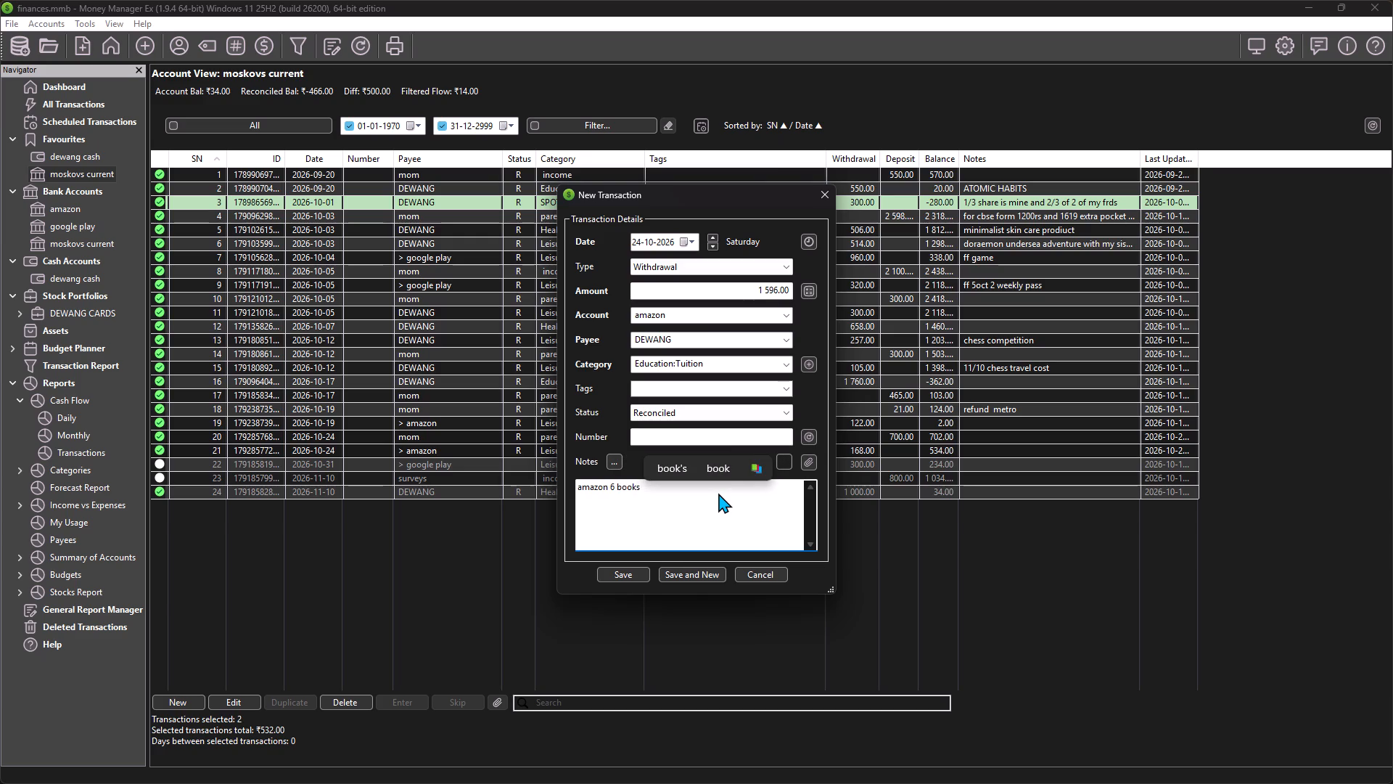
pyautogui.click(670, 571)
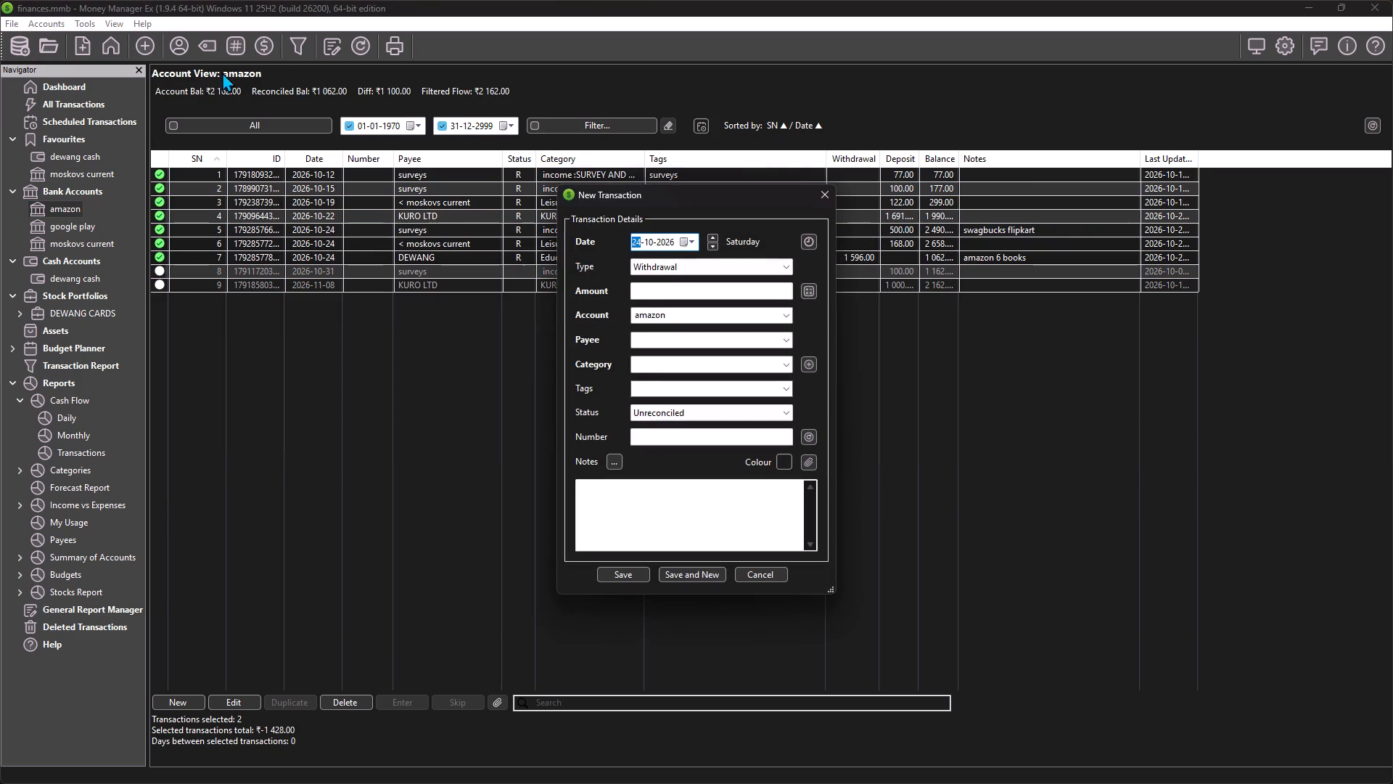
# Enter an amount of 647 and the payee DEWANG for the new amazon withdrawal.
pyautogui.click(790, 289)
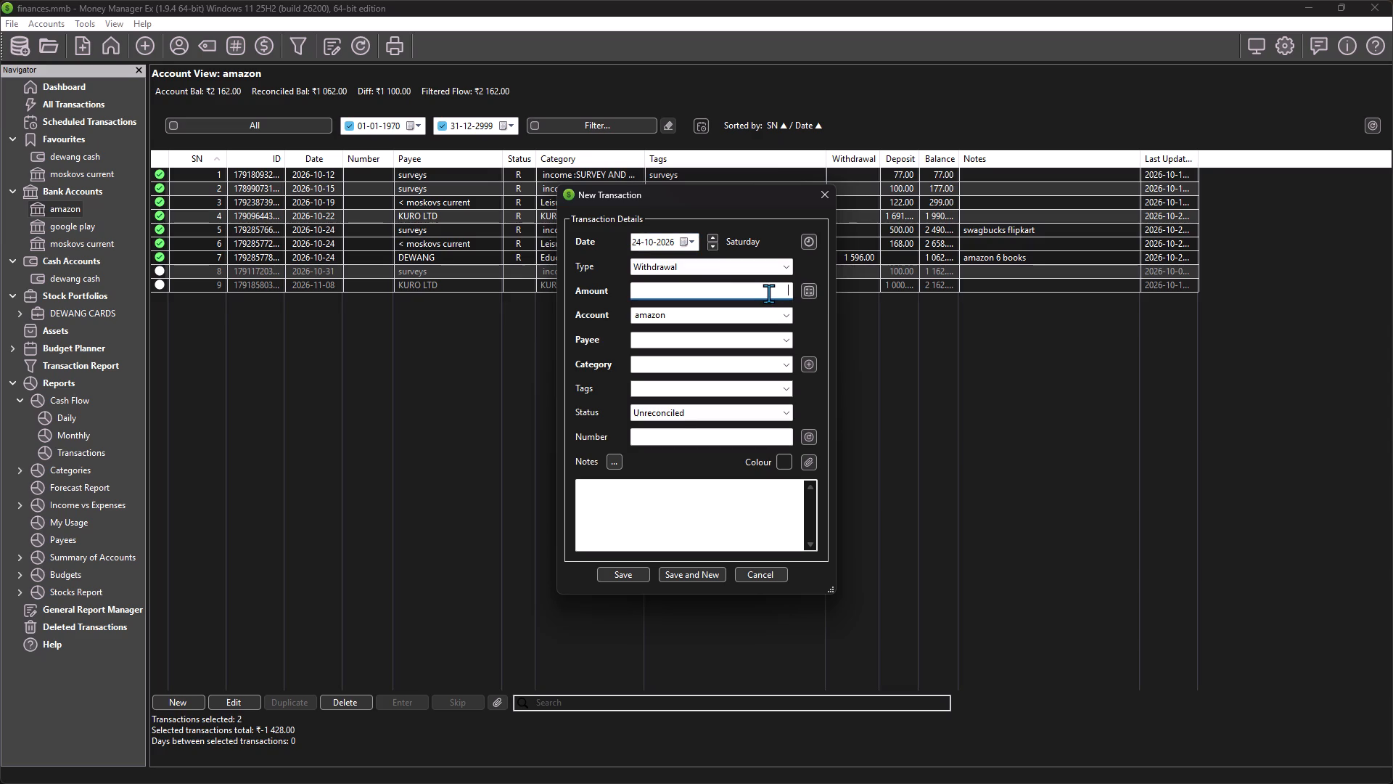
pyautogui.write('647')
pyautogui.click(786, 338)
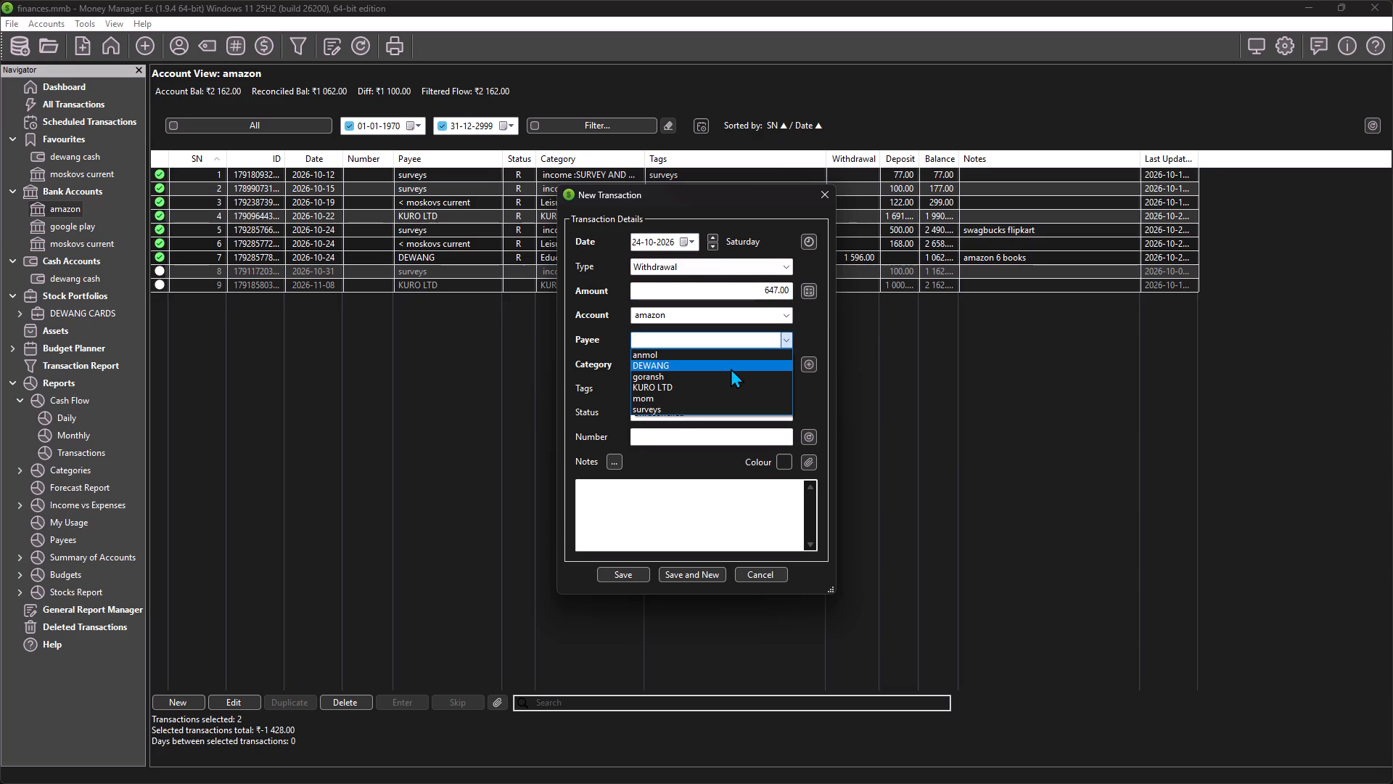
pyautogui.click(731, 368)
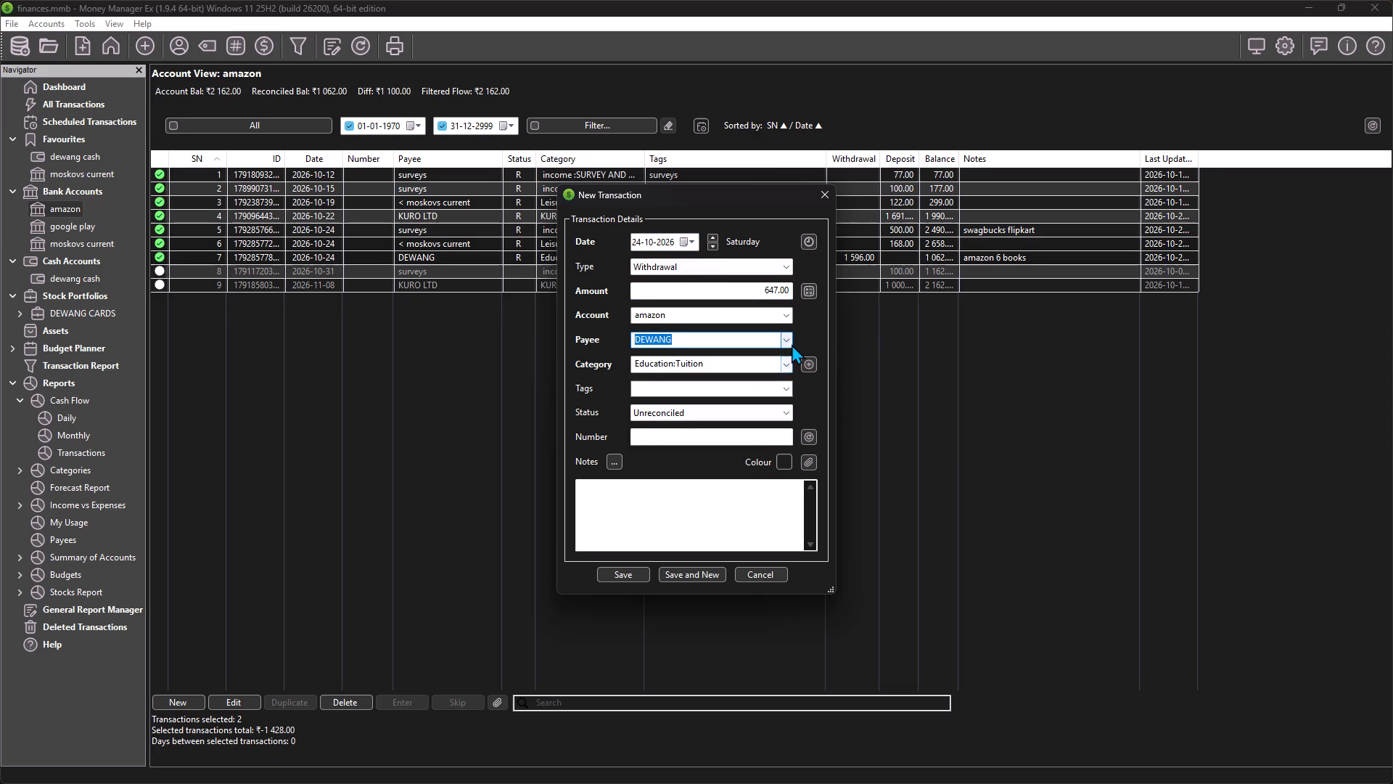
# Set the category of the 647 withdrawal to Education:Books.
pyautogui.click(789, 356)
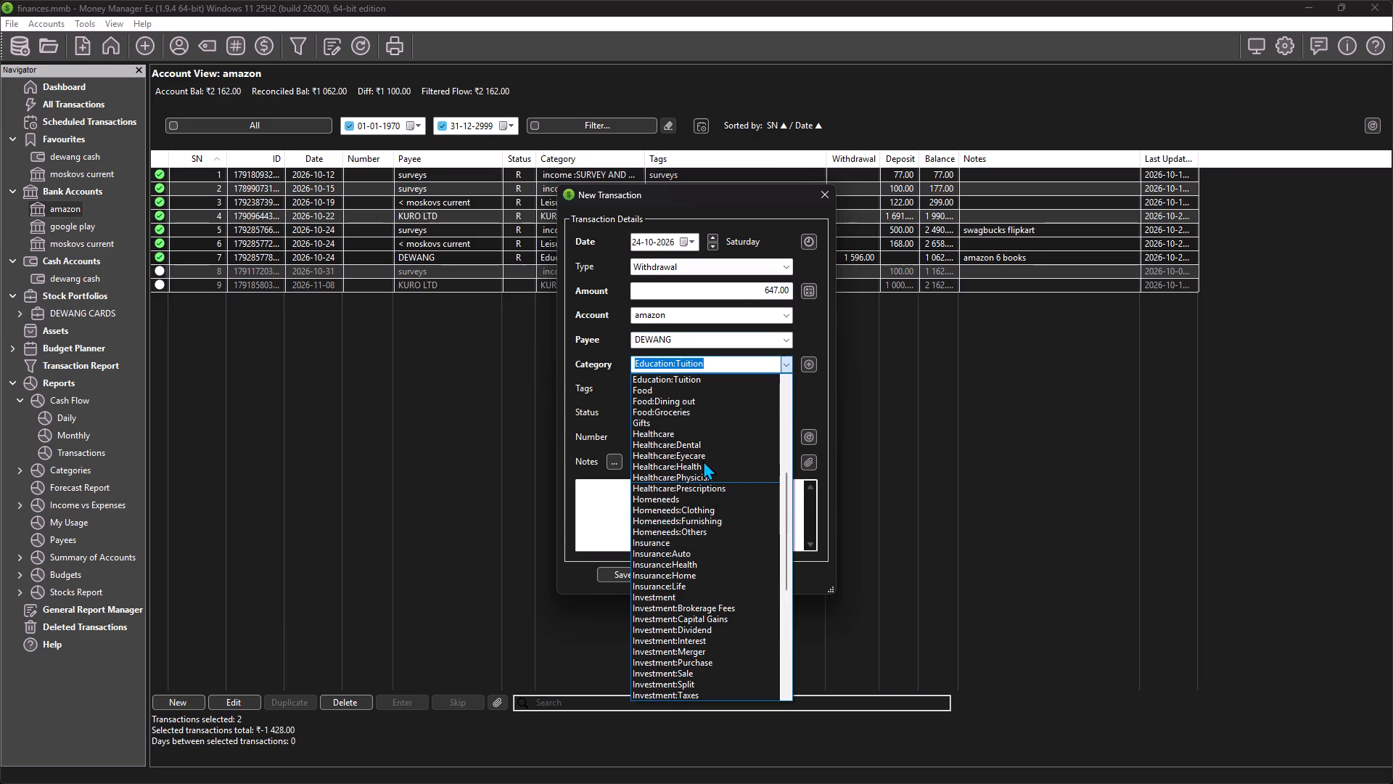
pyautogui.scroll(5, 689, 425)
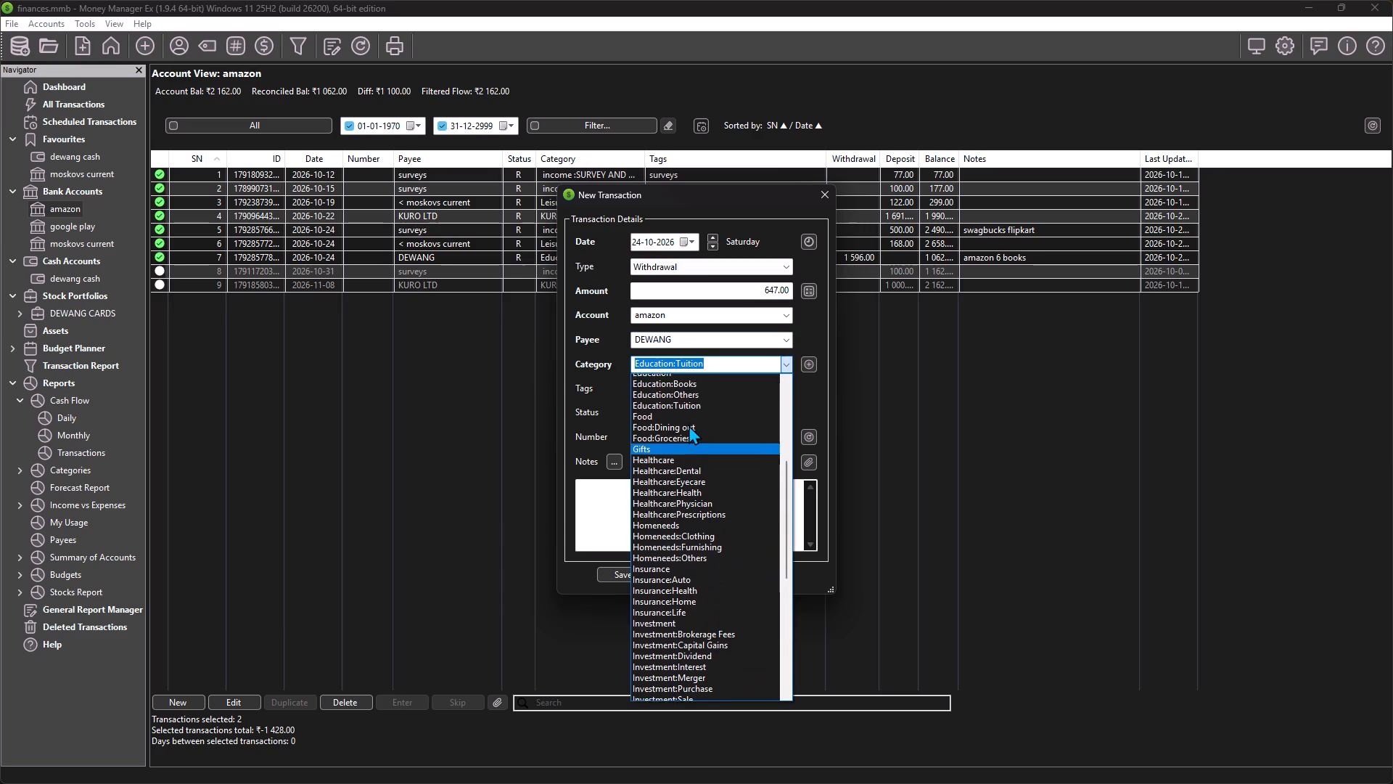
pyautogui.scroll(2, 689, 425)
pyautogui.scroll(-2, 689, 425)
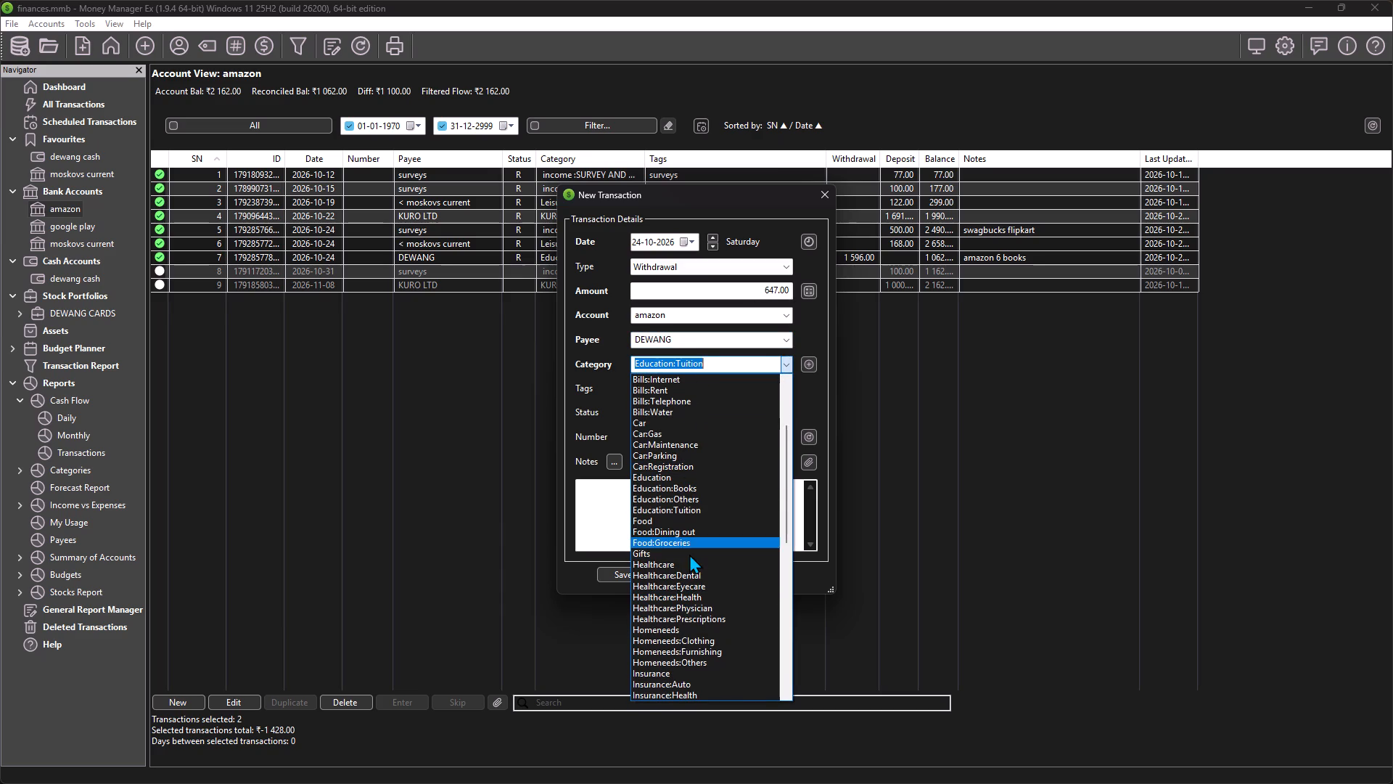
pyautogui.scroll(20, 689, 554)
pyautogui.scroll(2, 689, 554)
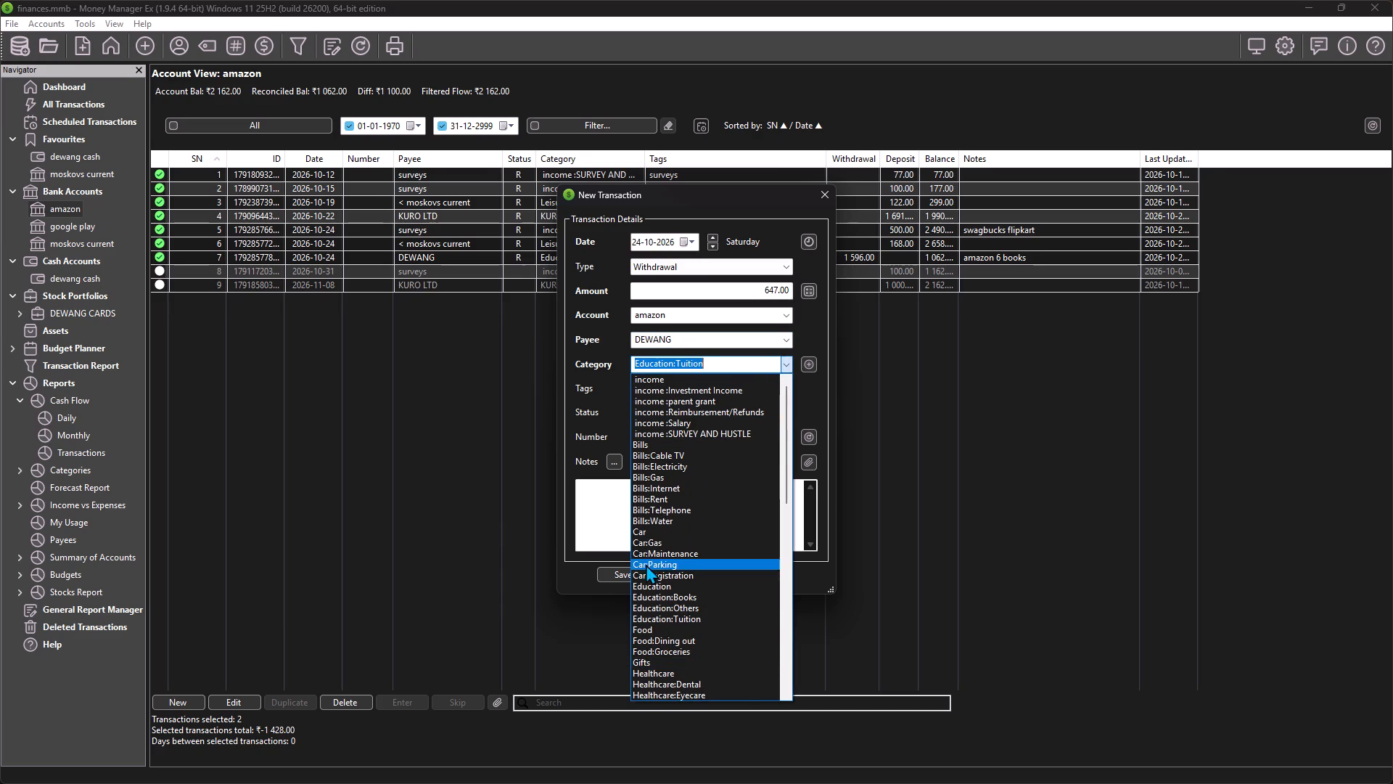
pyautogui.scroll(20, 663, 536)
pyautogui.scroll(9, 663, 536)
pyautogui.scroll(-19, 663, 536)
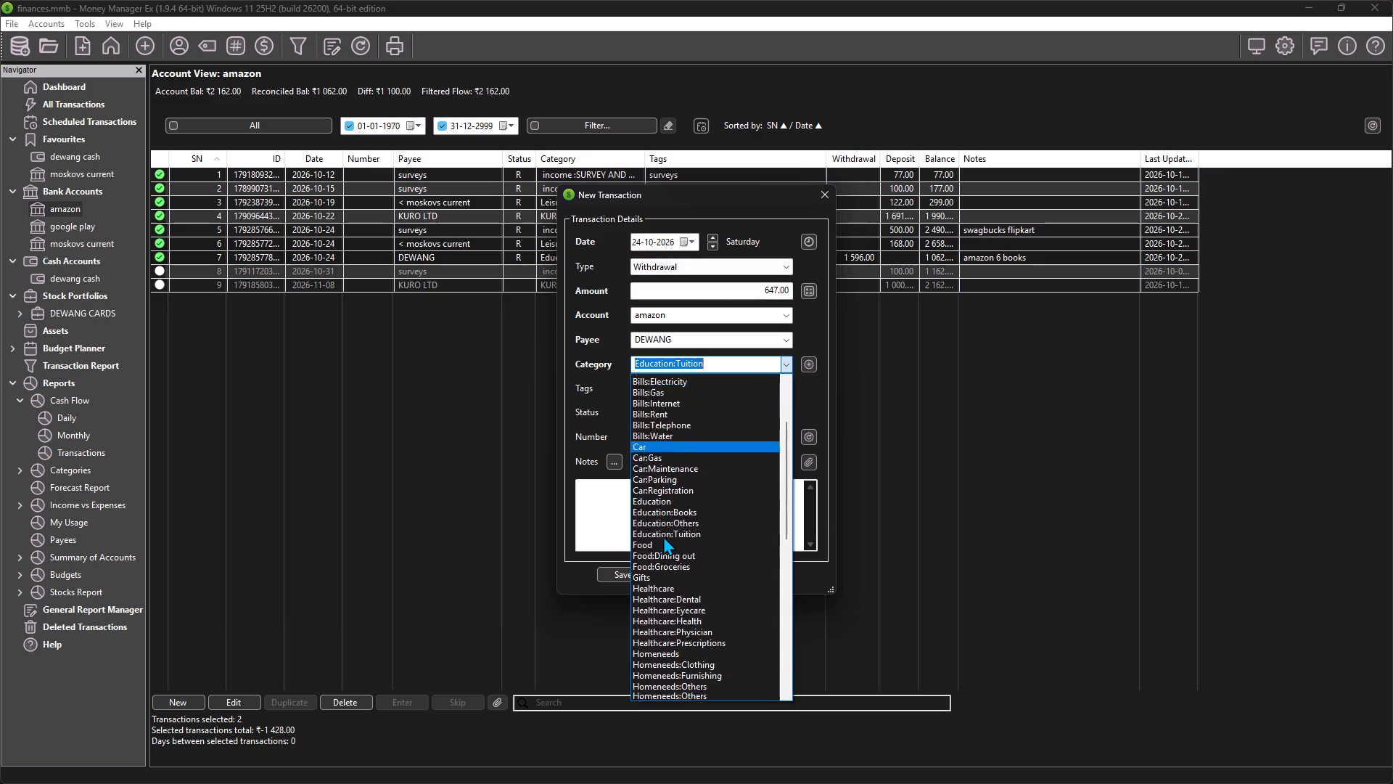
pyautogui.scroll(-20, 663, 536)
pyautogui.scroll(-8, 663, 536)
pyautogui.scroll(2, 738, 539)
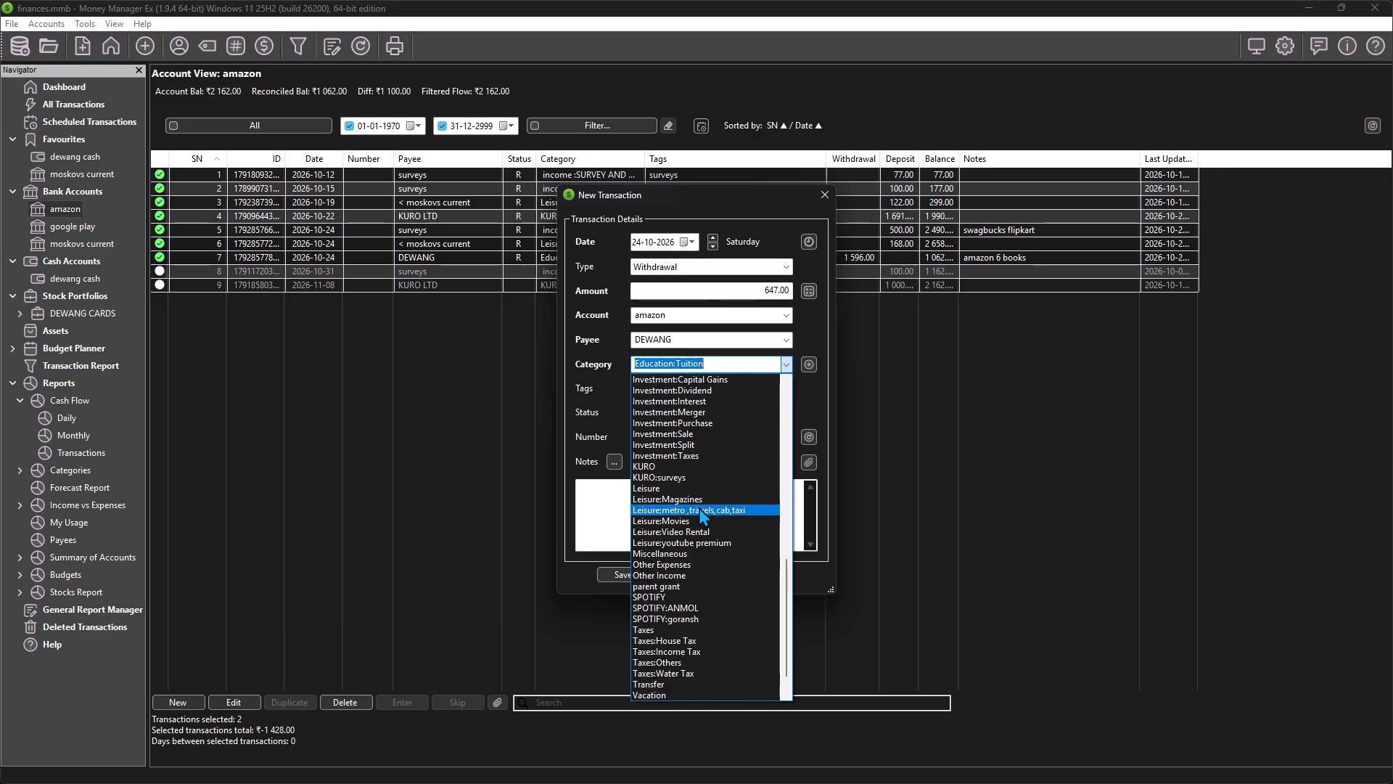
pyautogui.scroll(-17, 697, 507)
pyautogui.scroll(13, 717, 511)
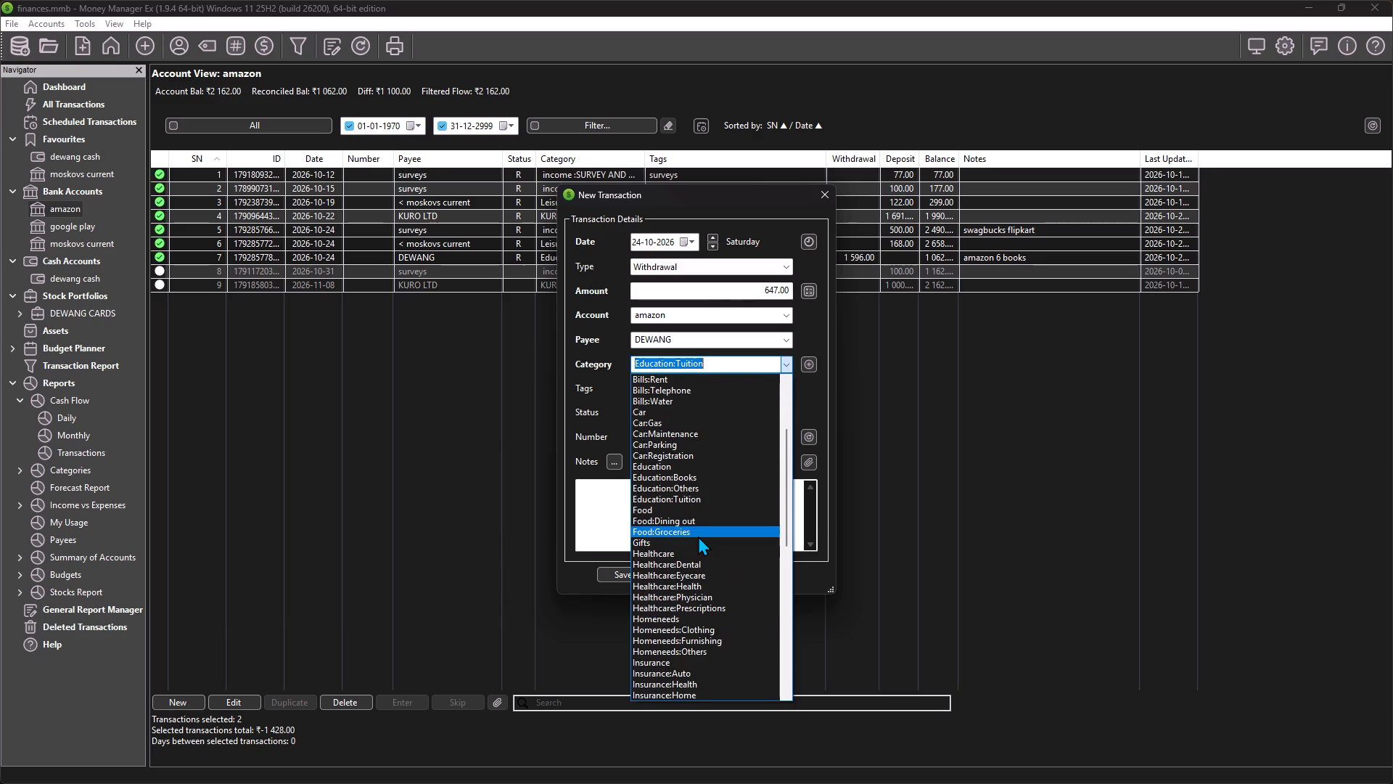
pyautogui.click(697, 478)
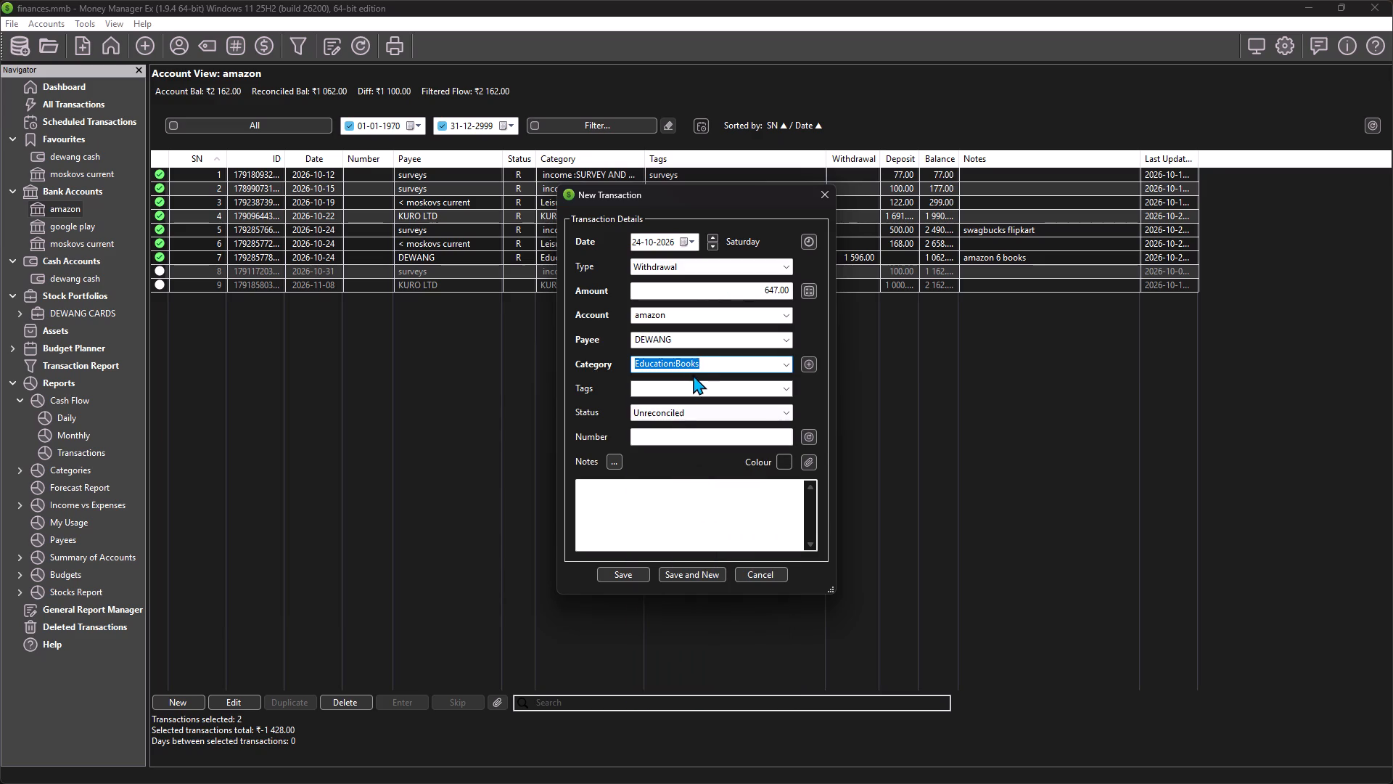
# Set the 647 withdrawal's status to Reconciled and save it, closing the transaction form.
pyautogui.click(714, 417)
pyautogui.click(701, 440)
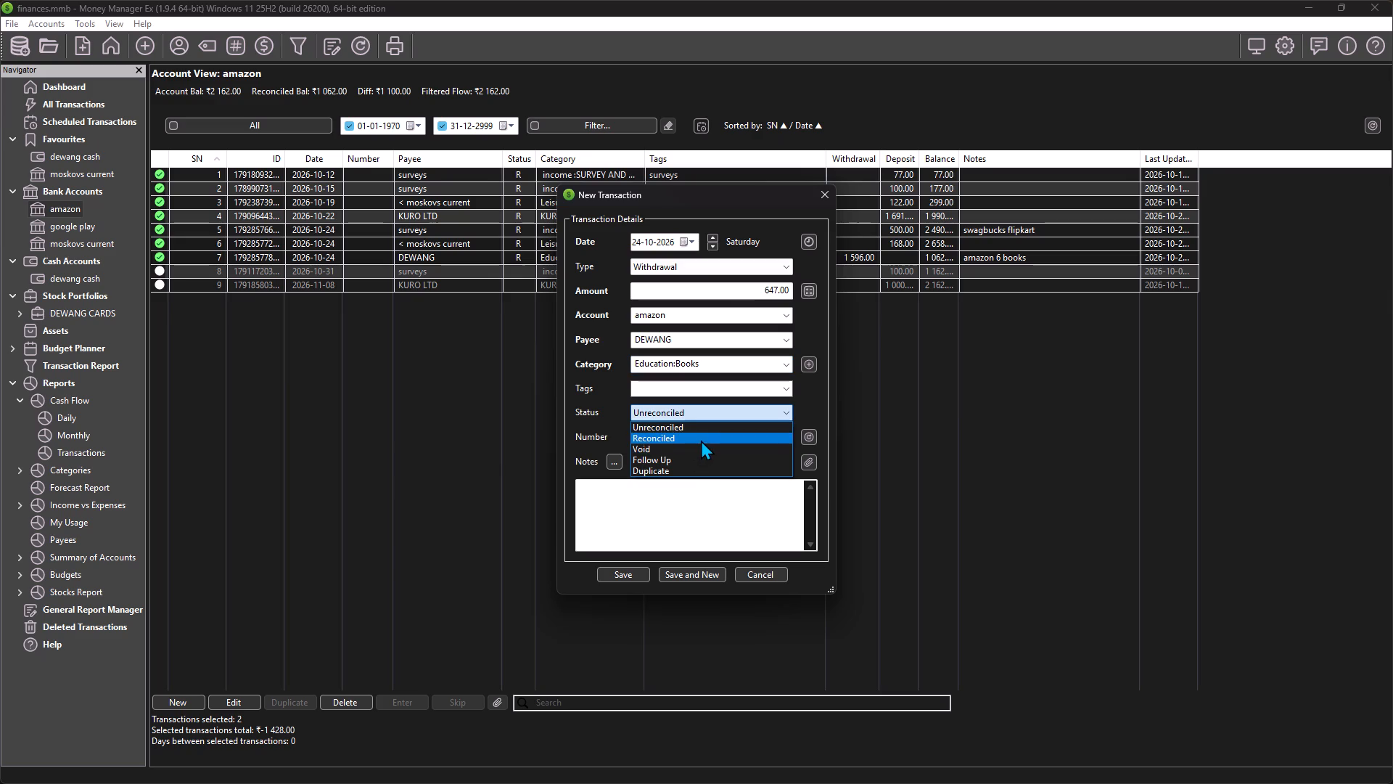
pyautogui.click(633, 574)
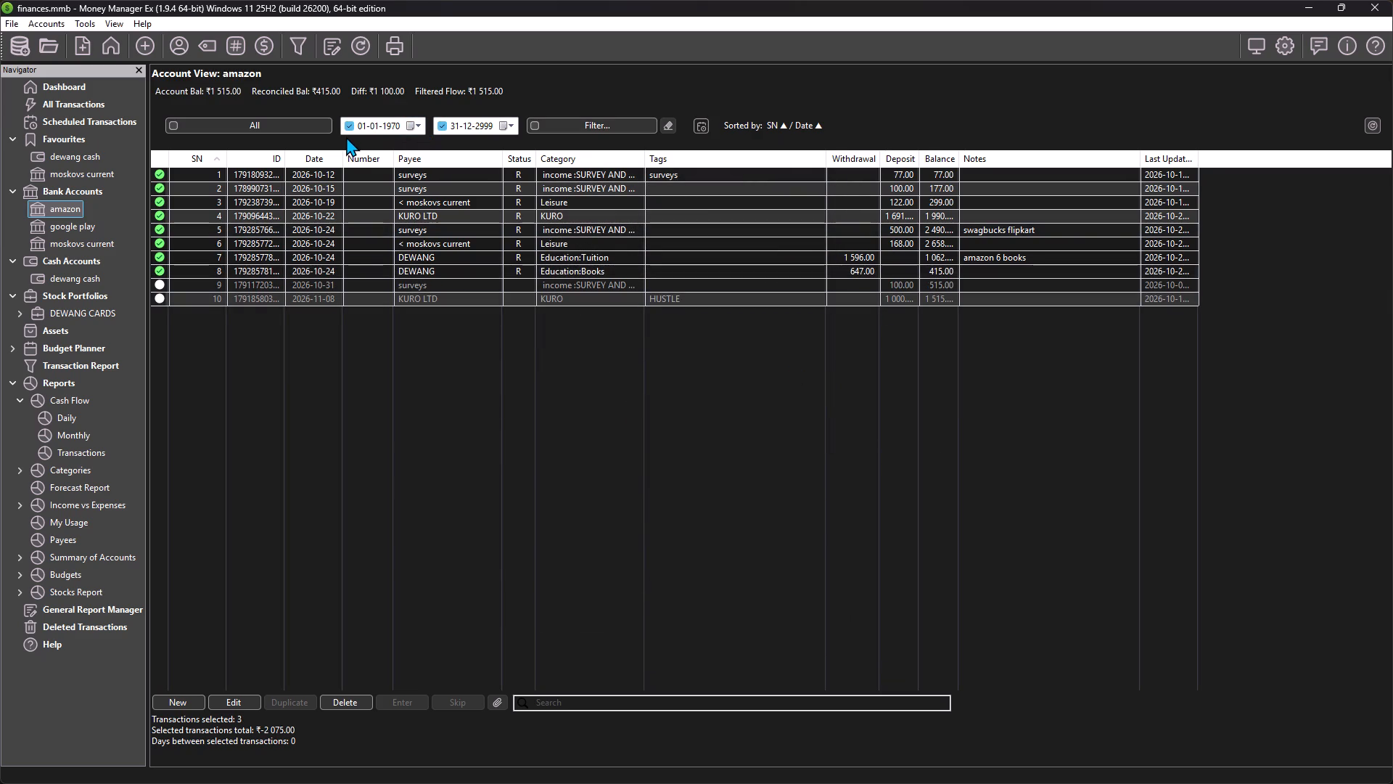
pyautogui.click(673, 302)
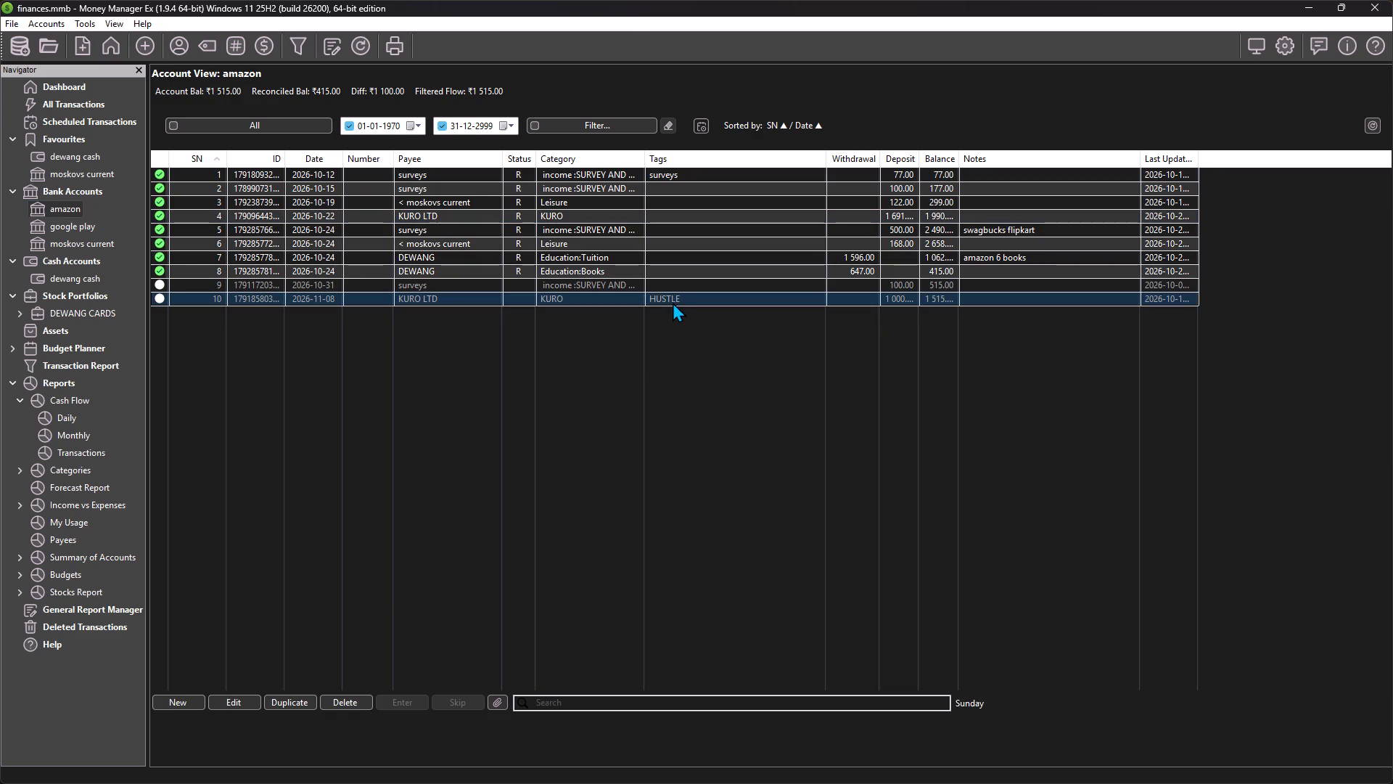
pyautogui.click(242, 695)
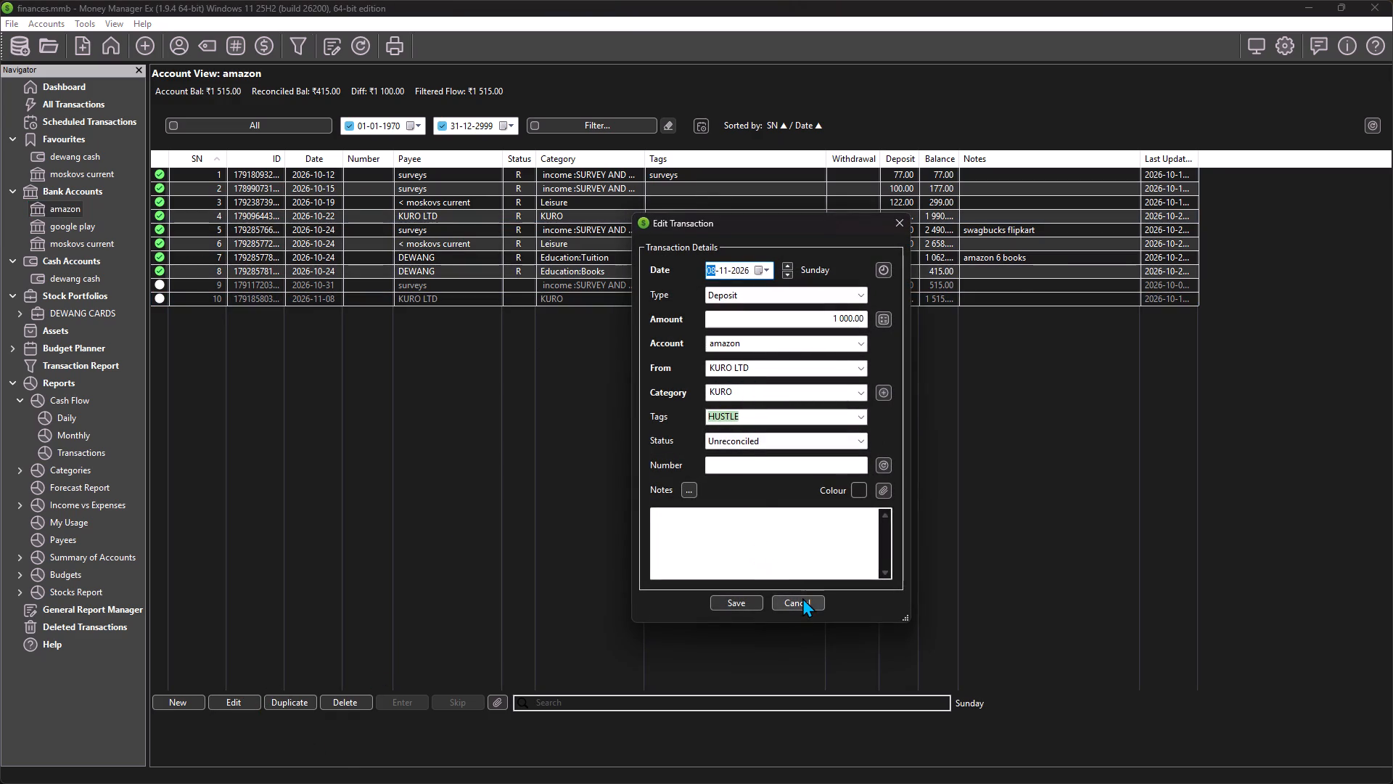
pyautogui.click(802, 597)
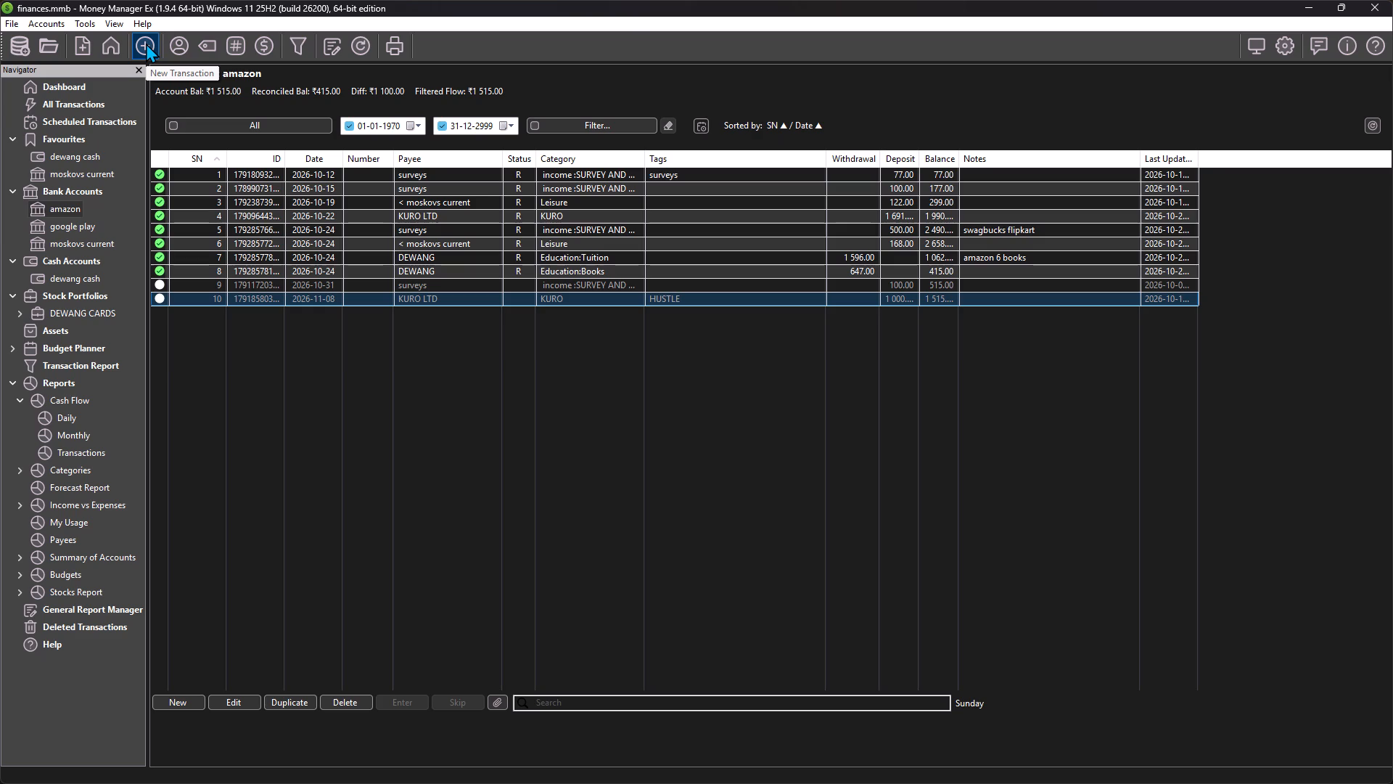
# Open the dashboard to review the account balances and the current month's income and expenses.
pyautogui.click(75, 85)
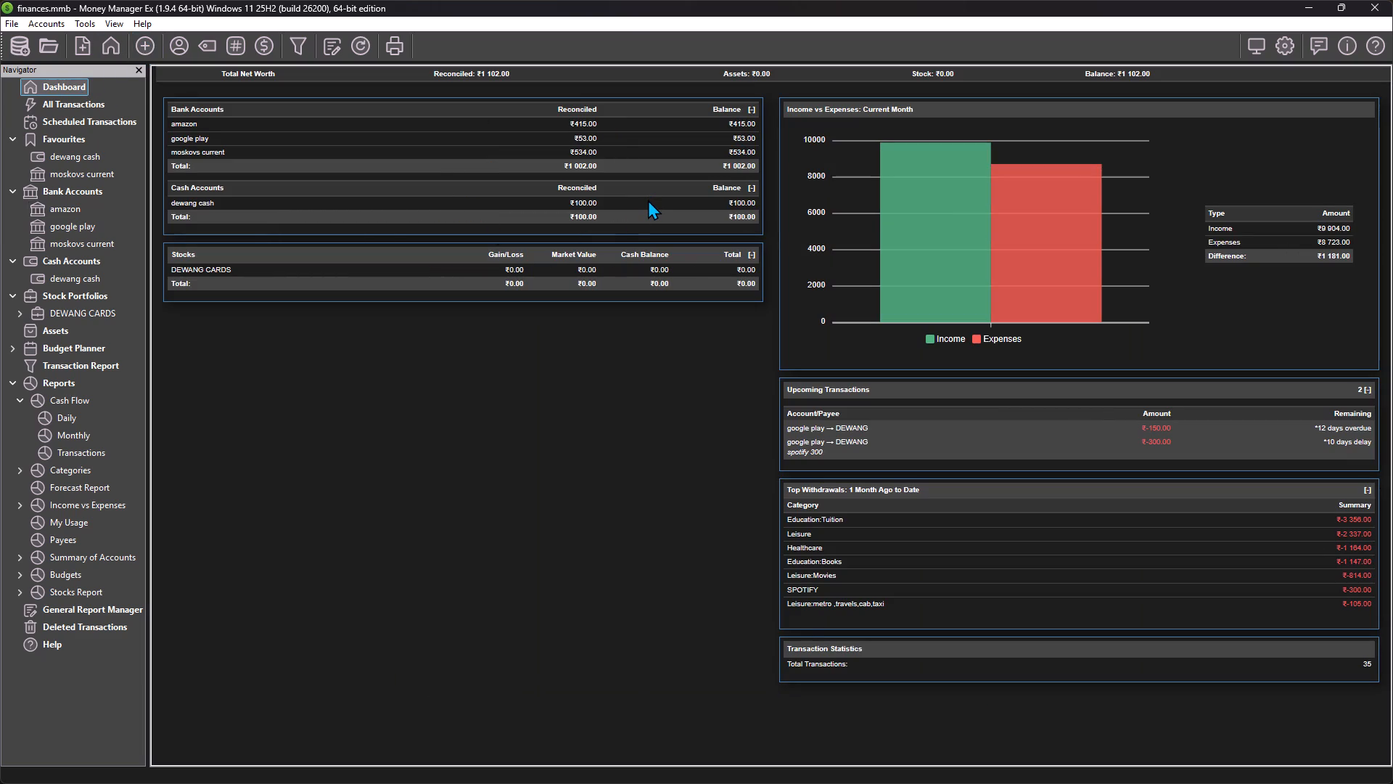
pyautogui.rightClick(648, 197)
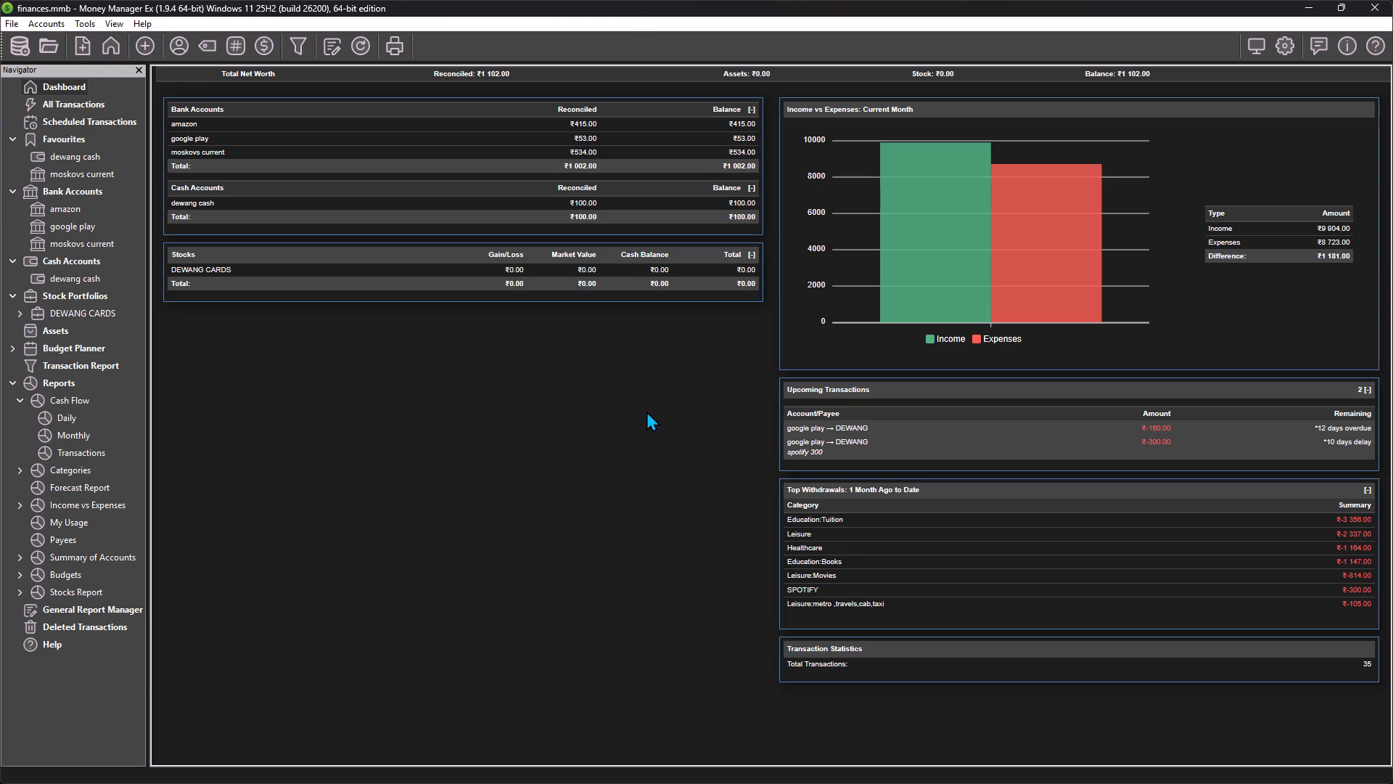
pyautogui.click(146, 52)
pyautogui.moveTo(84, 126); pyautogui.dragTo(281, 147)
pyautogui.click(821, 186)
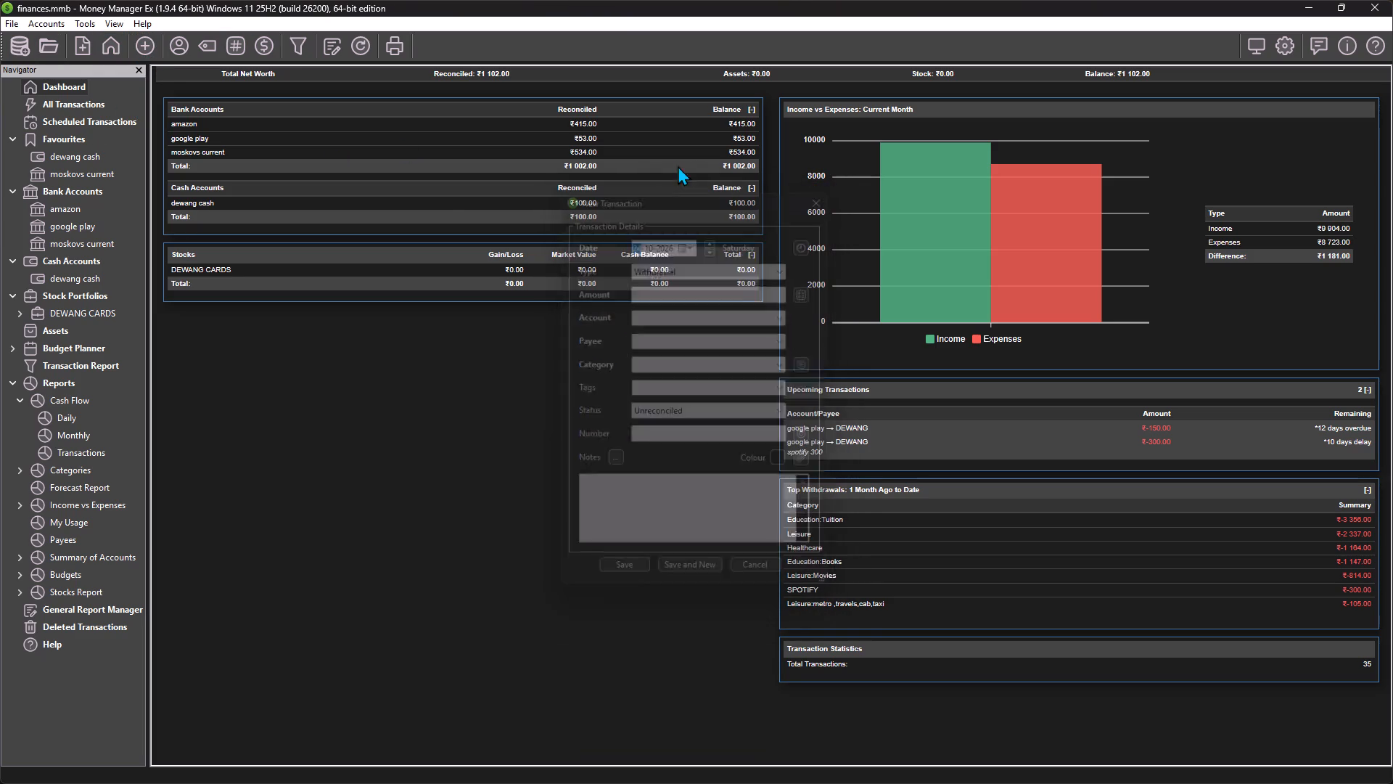
# In the list of all transactions, set the amount of the 24 October parent grant deposit from mom to 750 and save it.
pyautogui.click(78, 91)
pyautogui.click(81, 95)
pyautogui.click(83, 97)
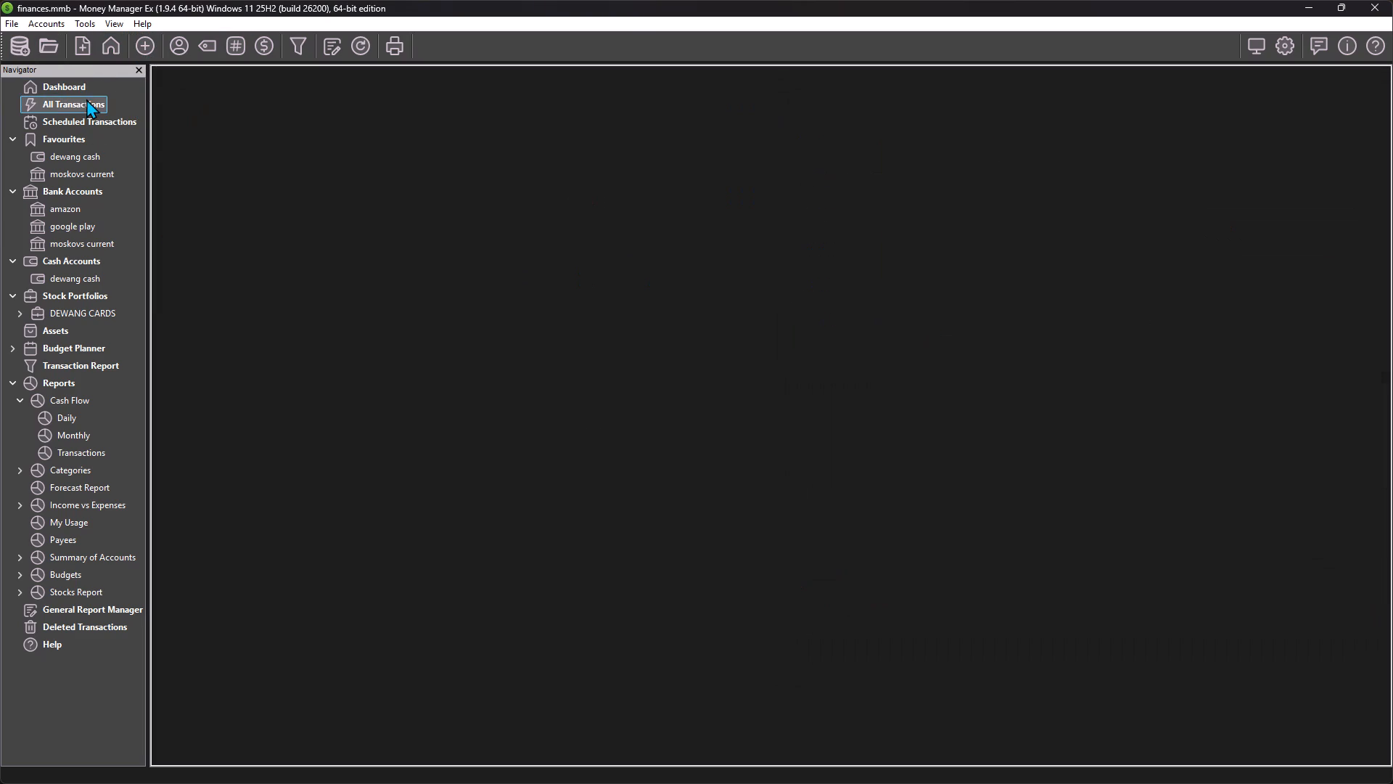
pyautogui.scroll(-1, 974, 603)
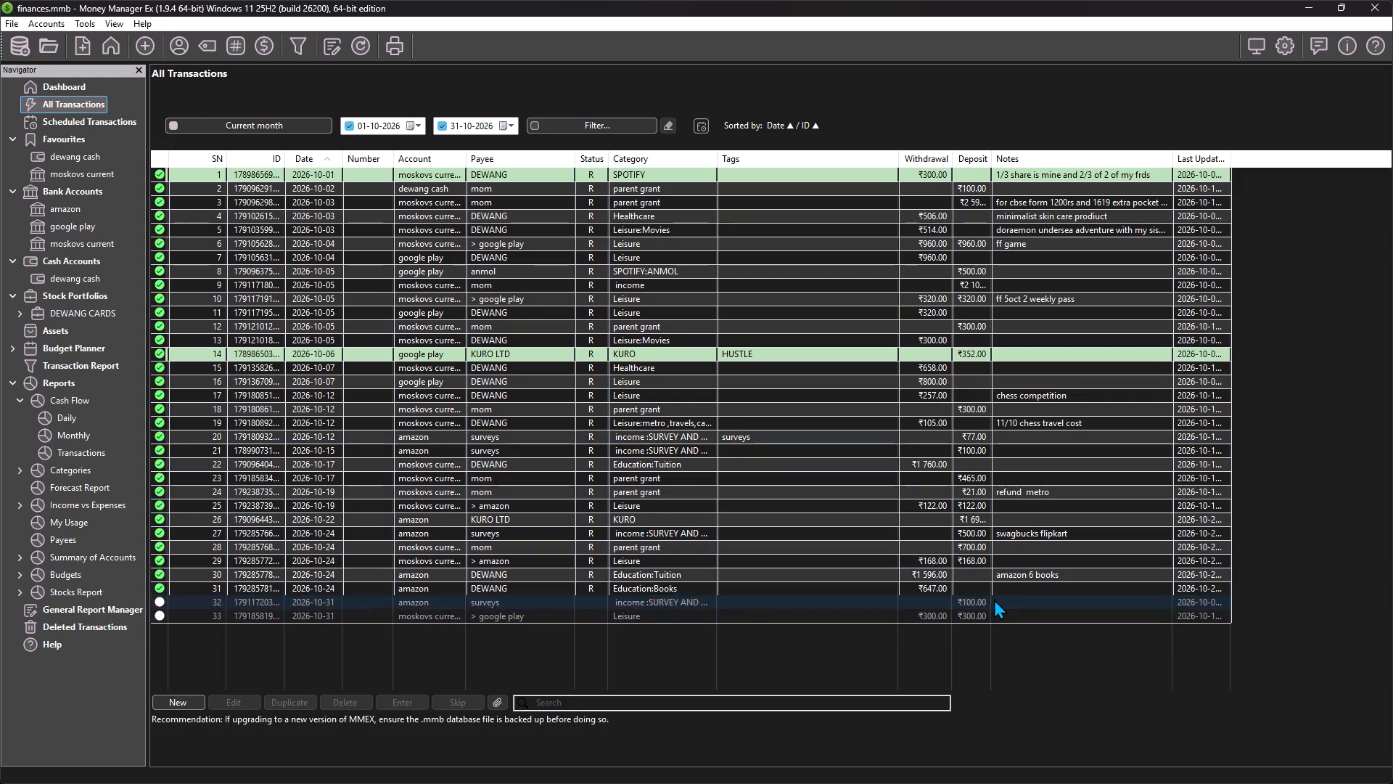
pyautogui.click(956, 552)
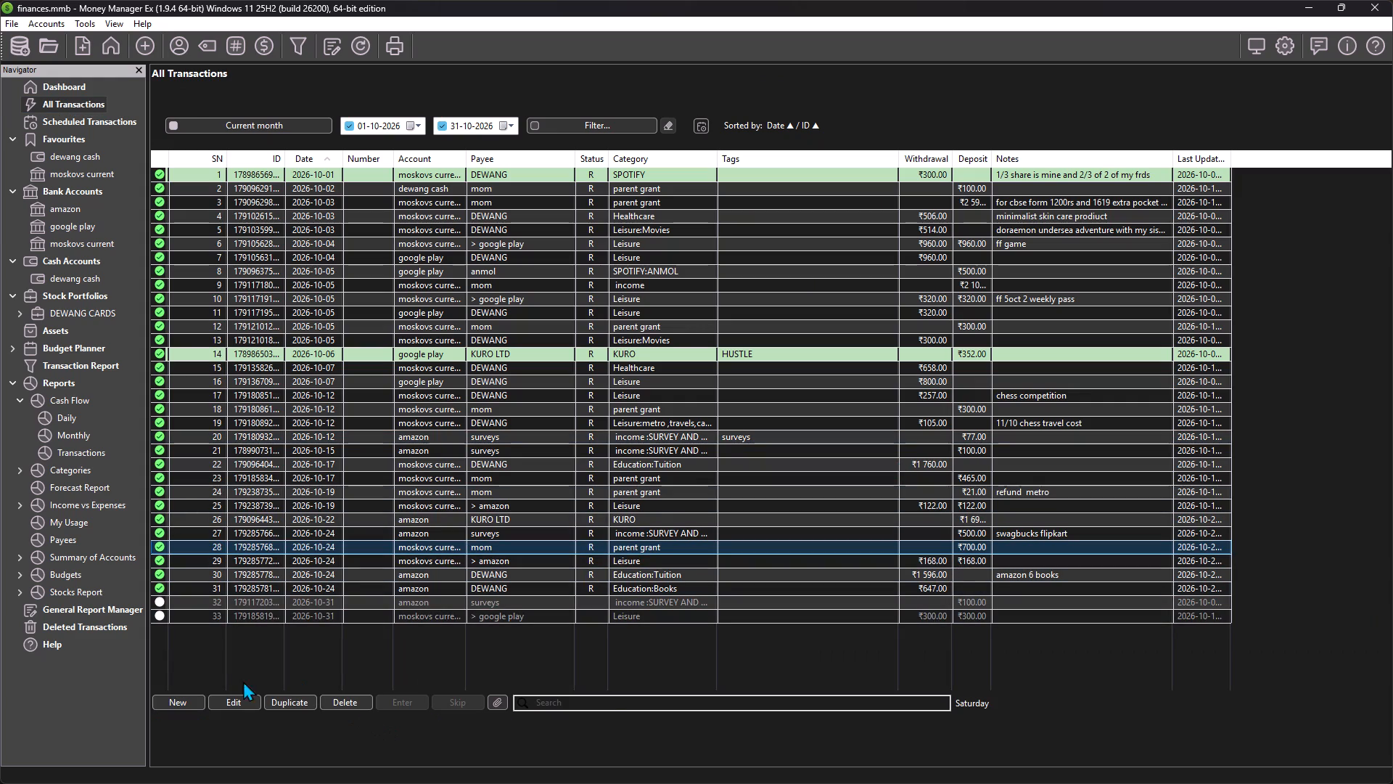
pyautogui.click(245, 701)
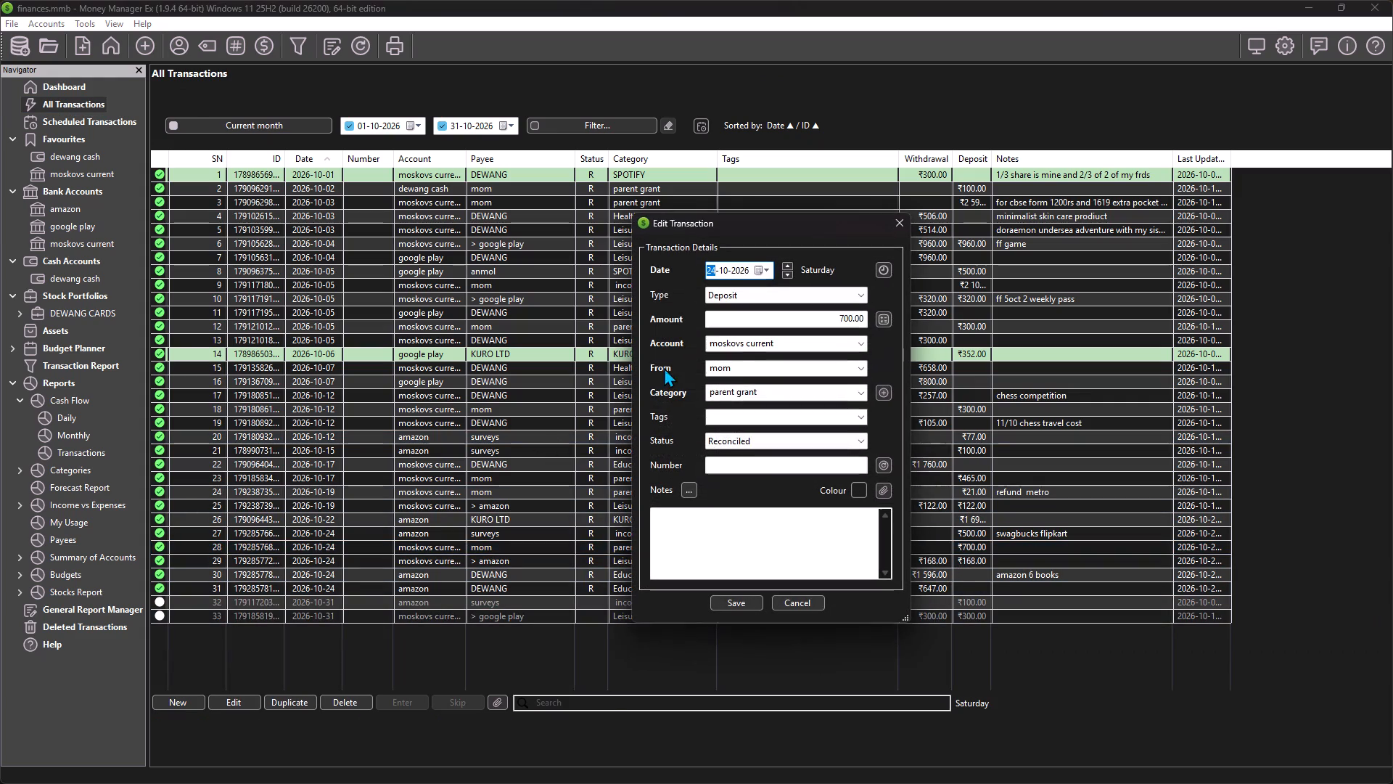
pyautogui.click(851, 317)
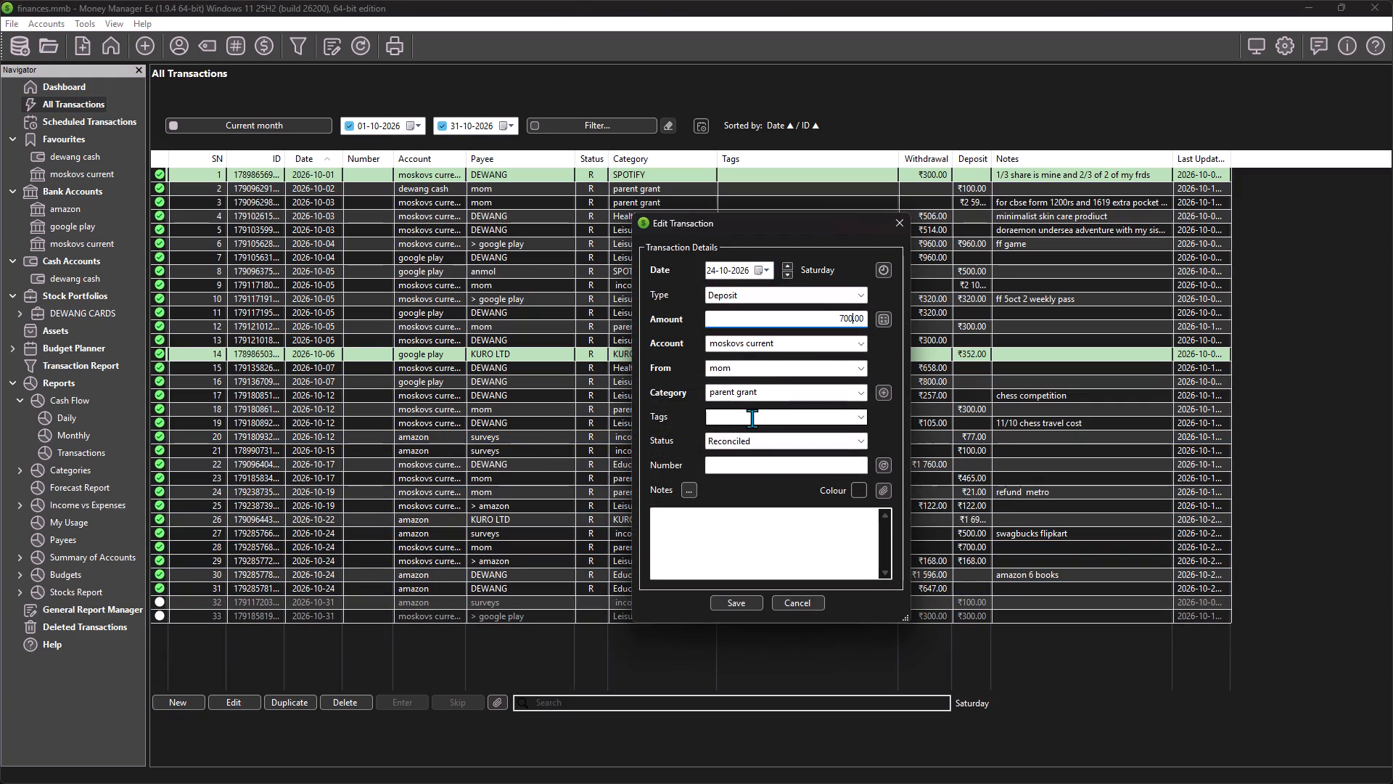
pyautogui.press('BackSpace')
pyautogui.press('BackSpace')
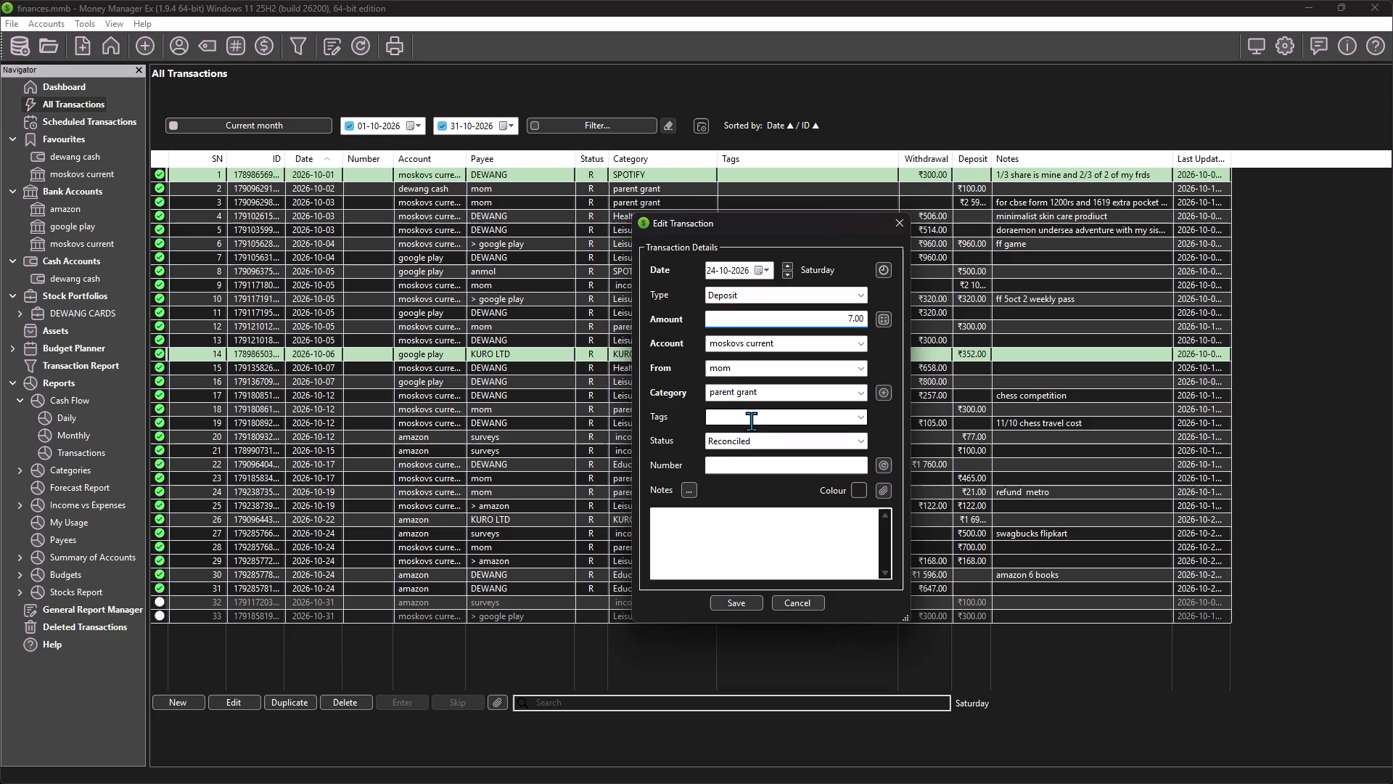
pyautogui.press('5')
pyautogui.press('0')
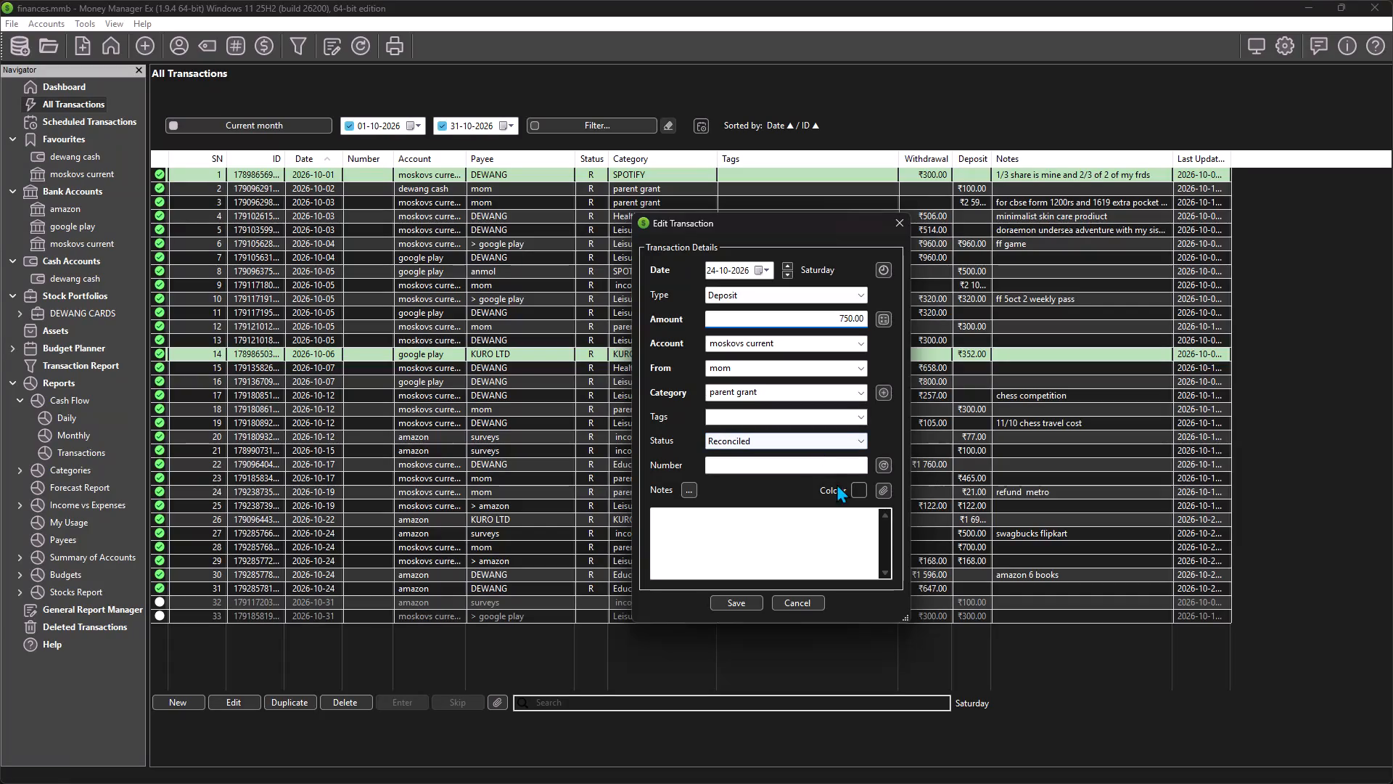
pyautogui.click(742, 607)
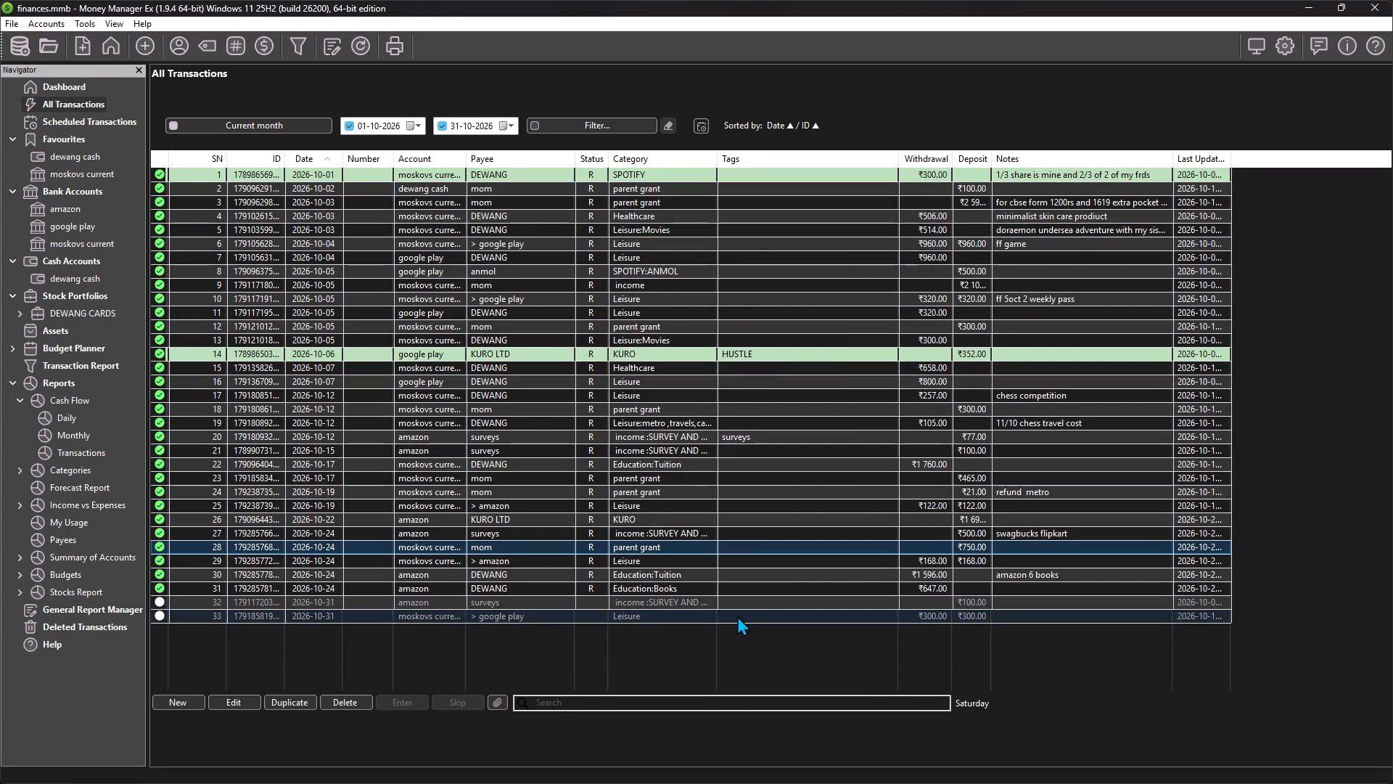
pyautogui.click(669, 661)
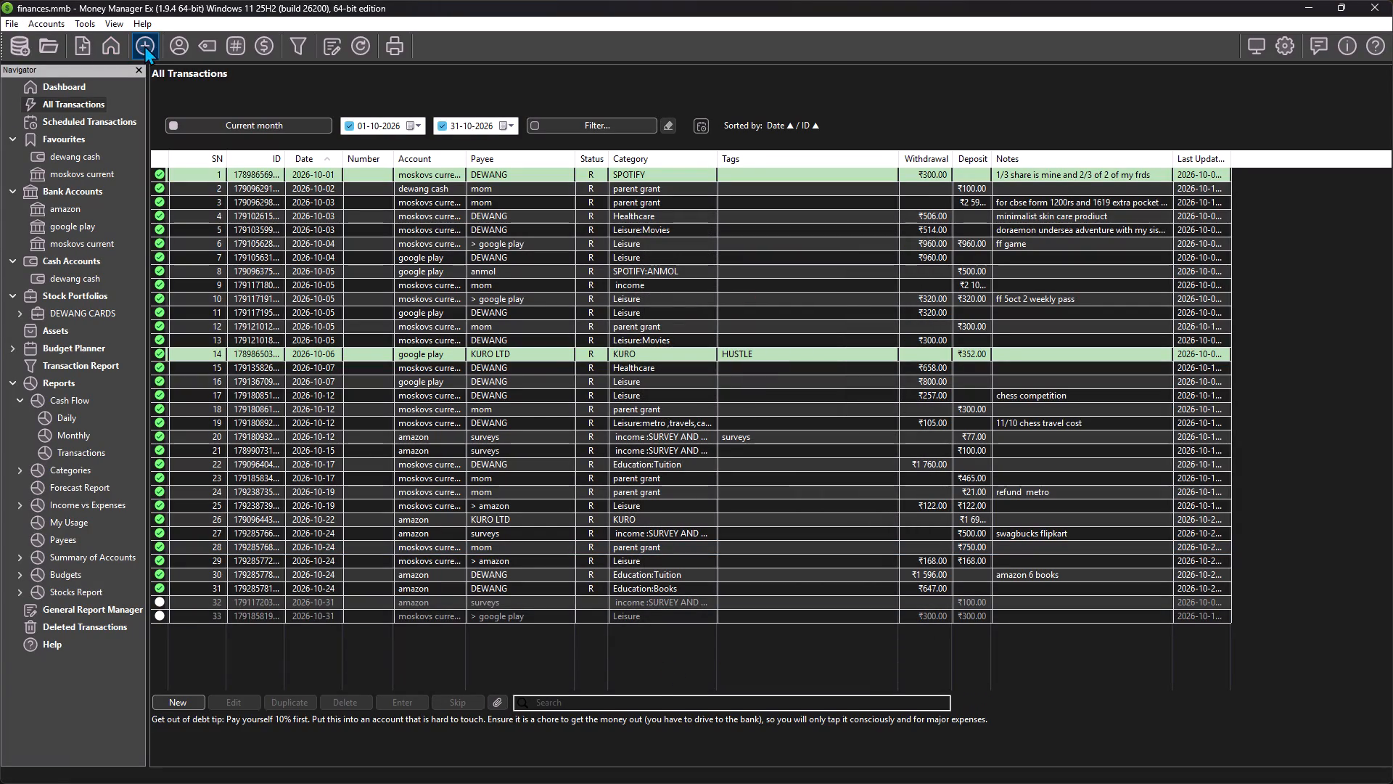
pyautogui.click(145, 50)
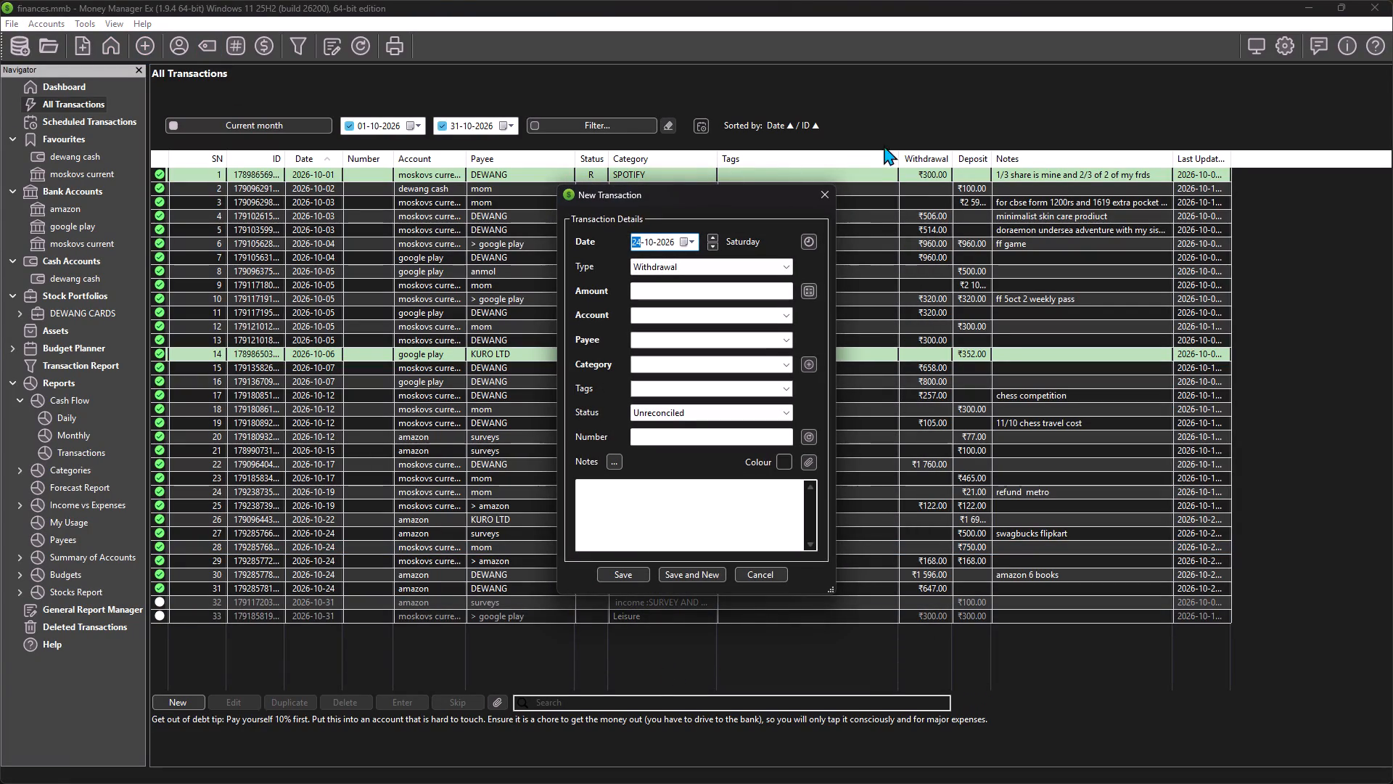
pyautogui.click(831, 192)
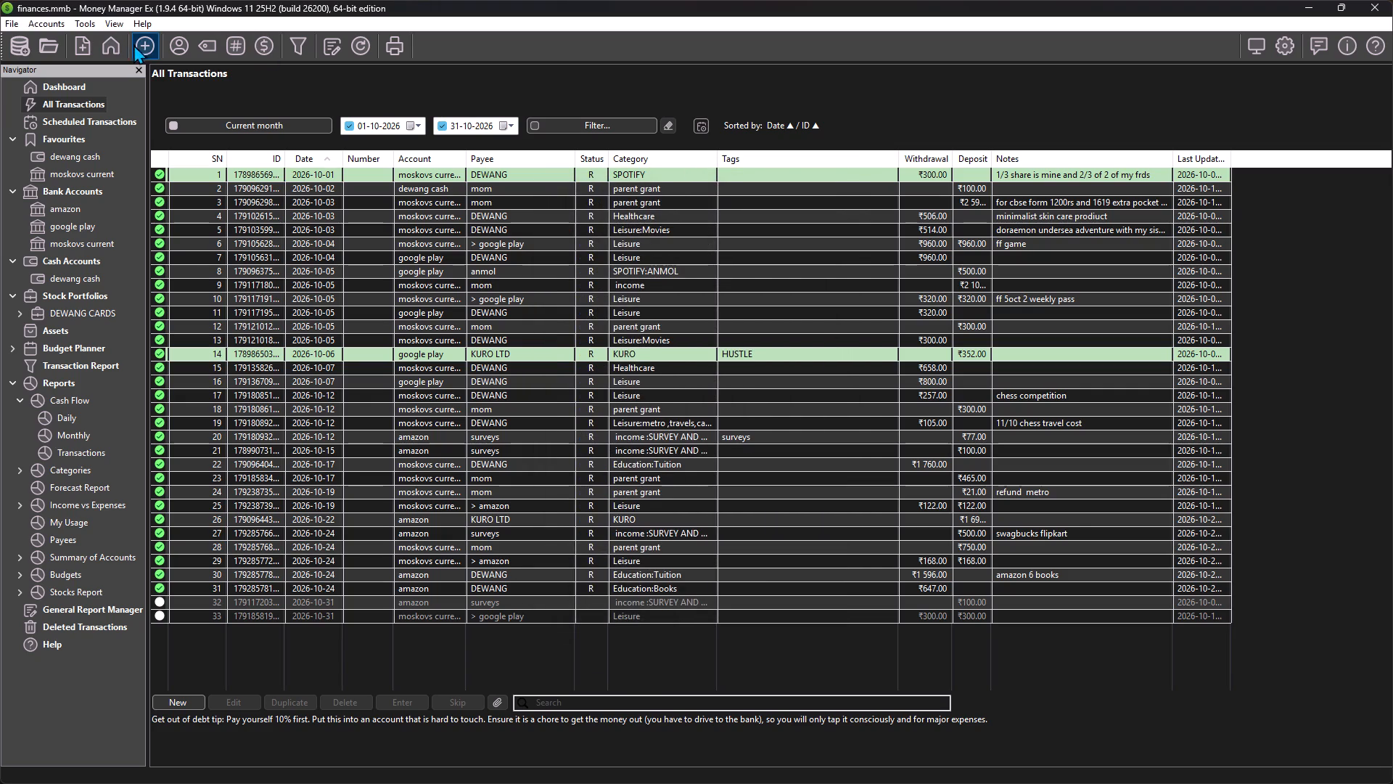
# Review the dashboard balances and check the details of the 24 October parent grant deposit from mom in the transaction list.
pyautogui.click(63, 88)
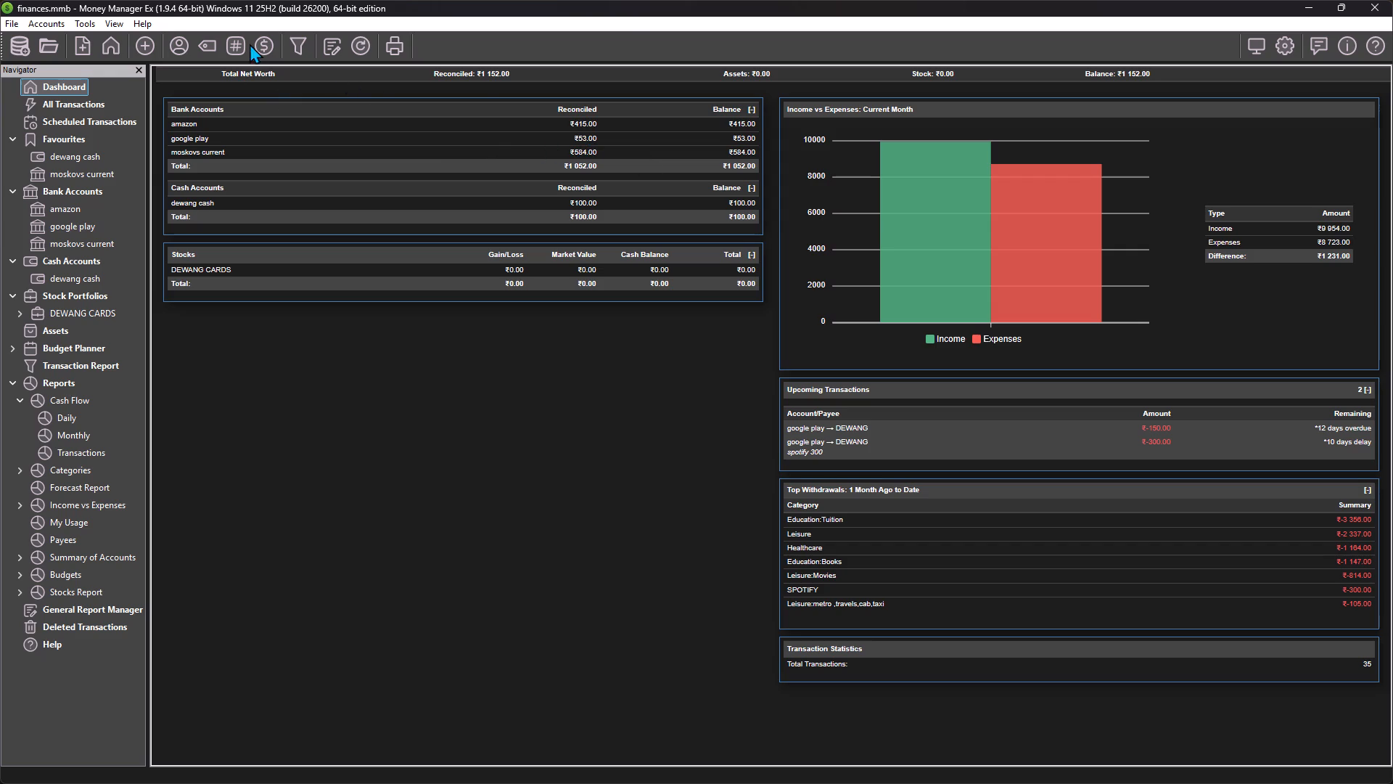
pyautogui.click(112, 36)
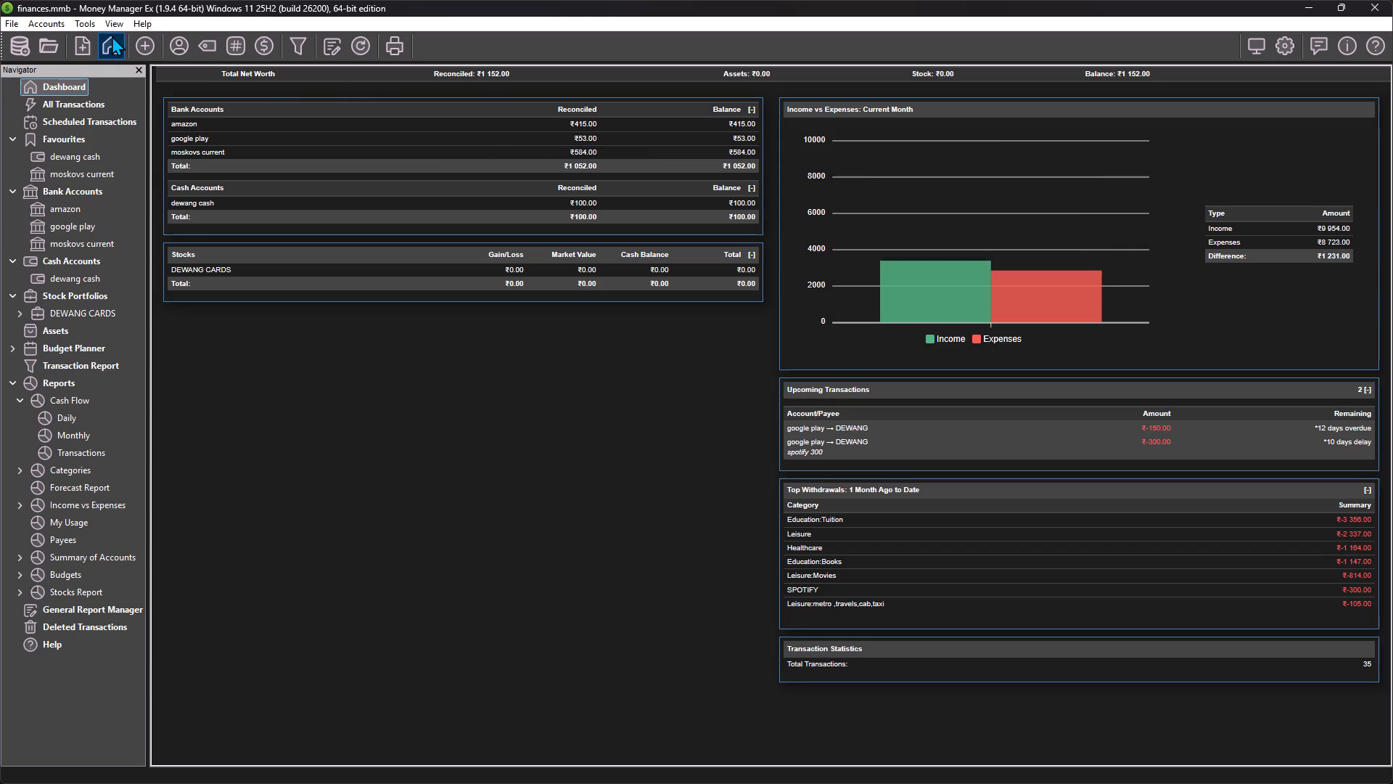
pyautogui.click(52, 101)
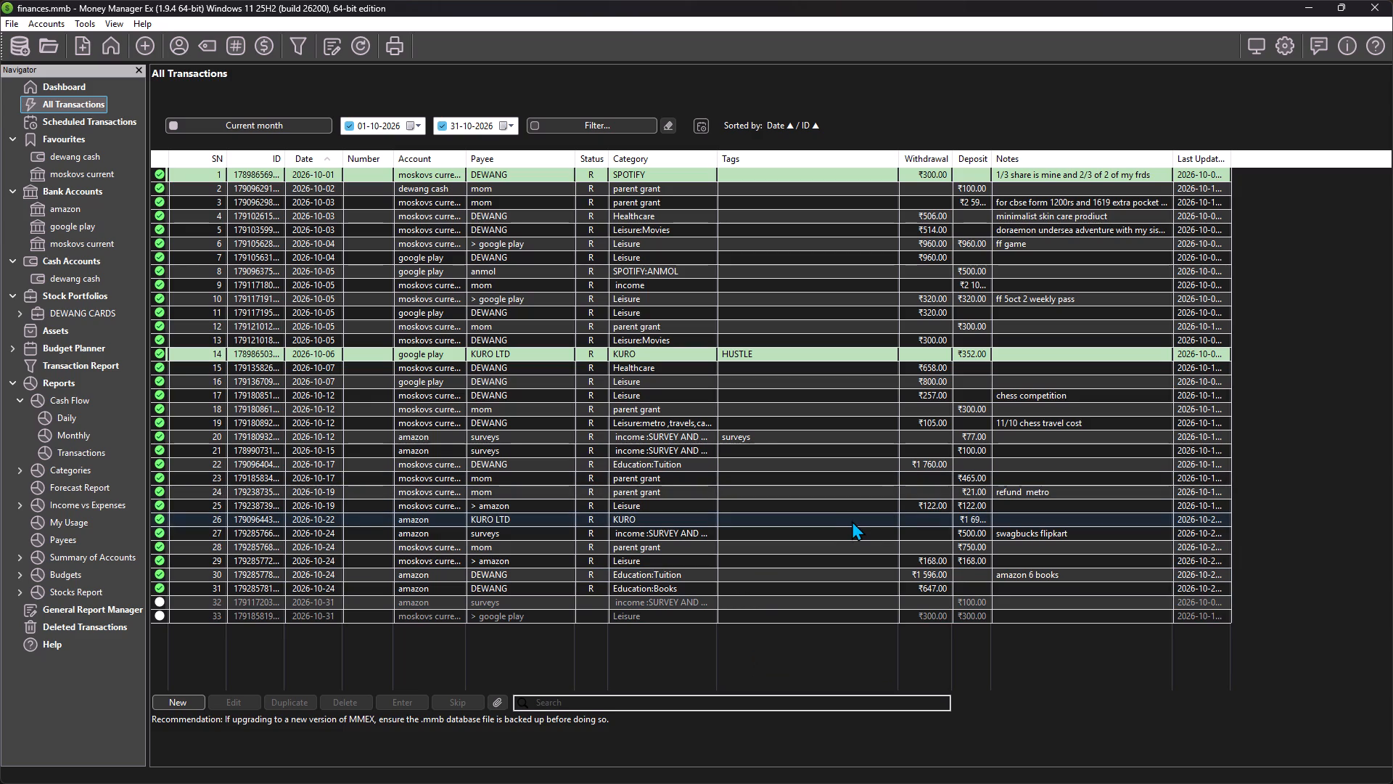
pyautogui.click(908, 555)
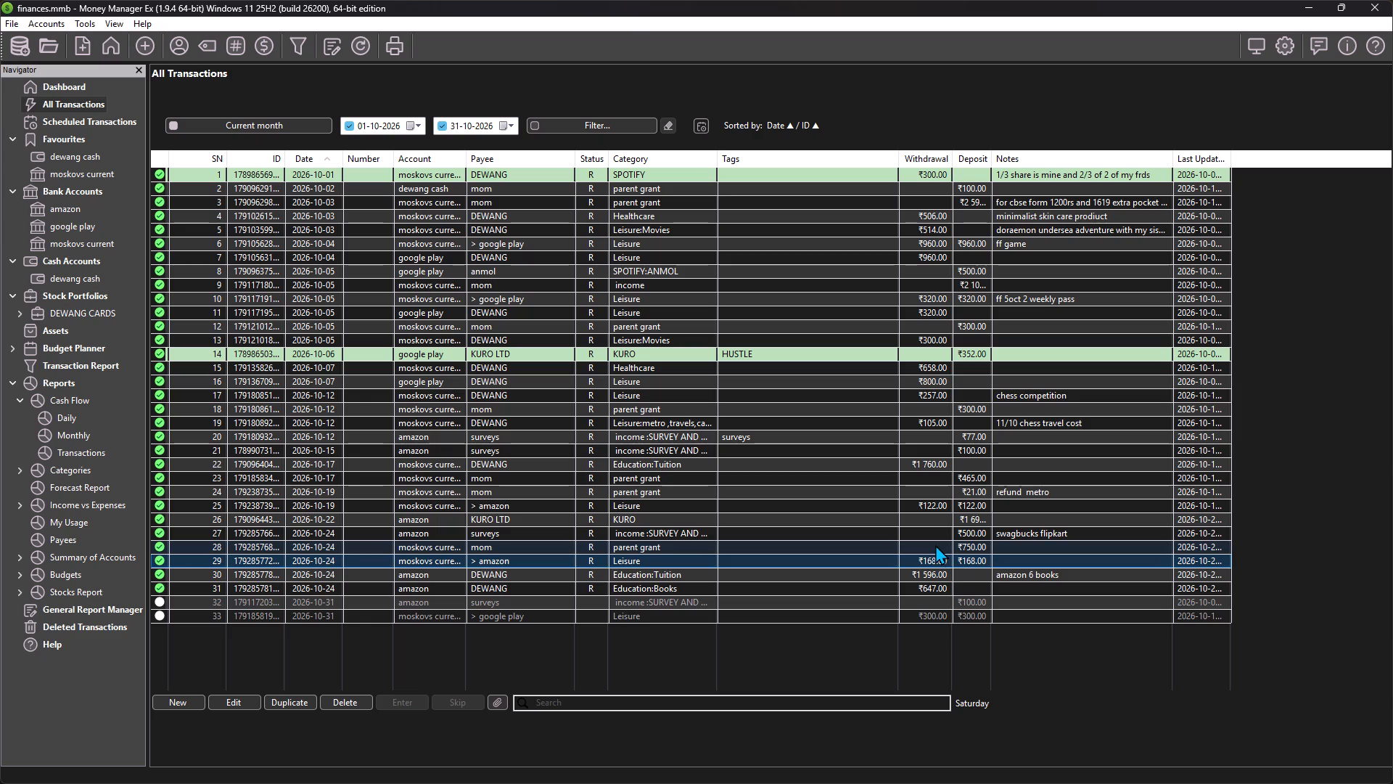
pyautogui.click(934, 543)
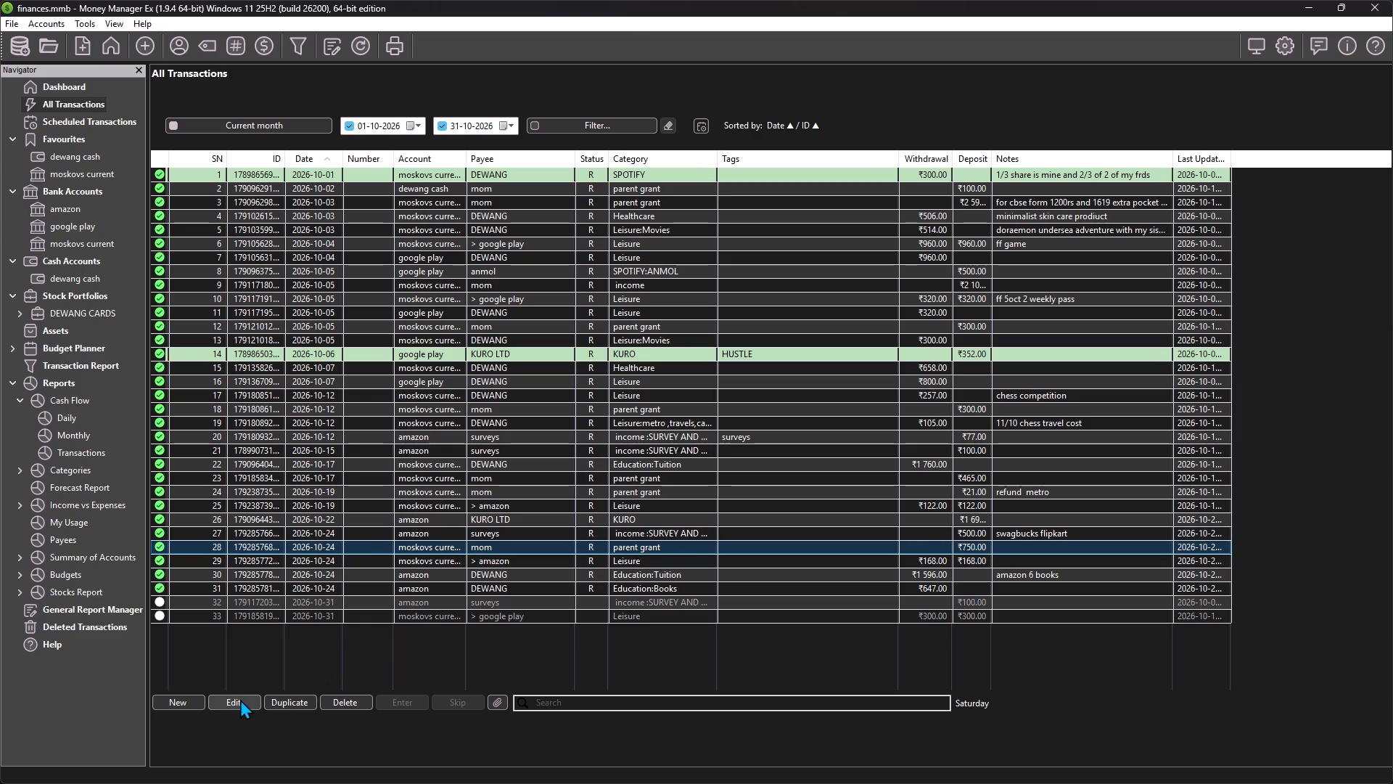
pyautogui.click(240, 699)
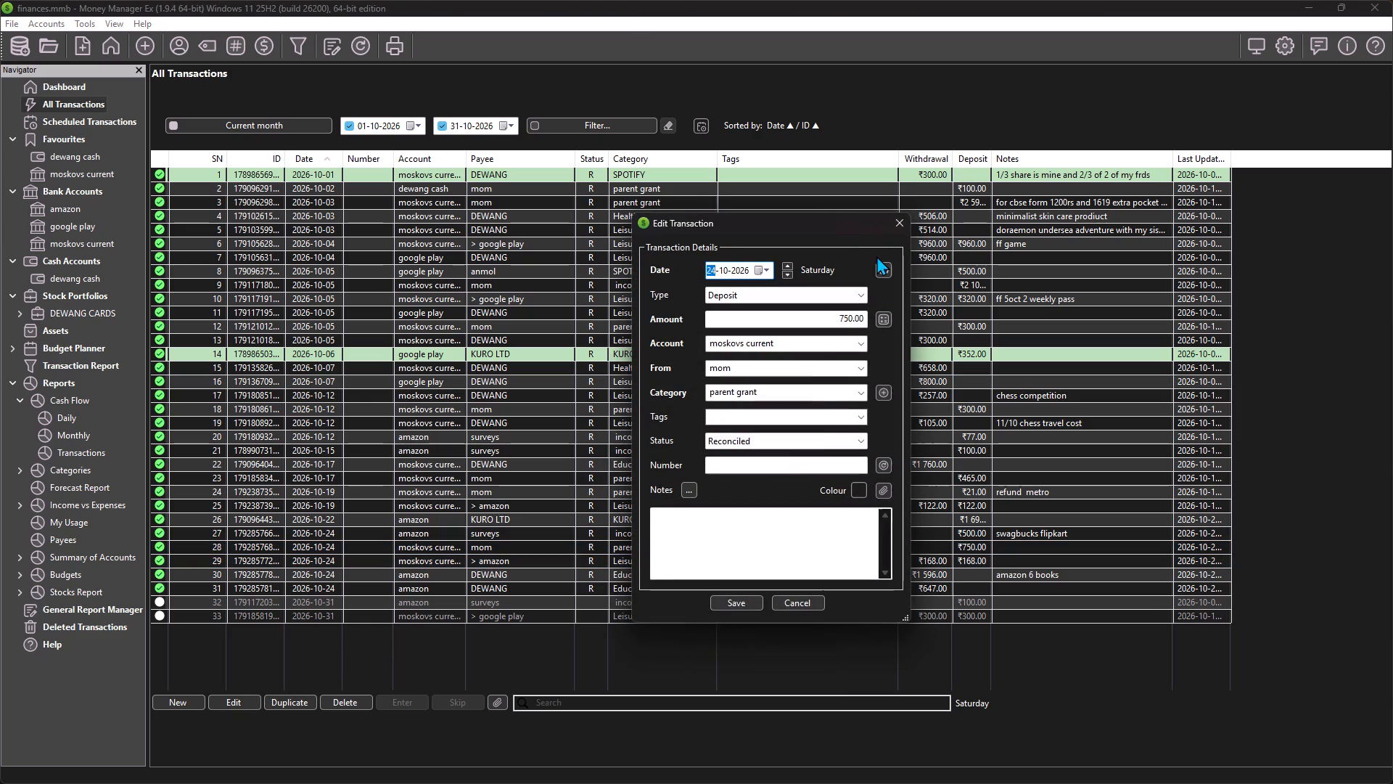
pyautogui.click(895, 227)
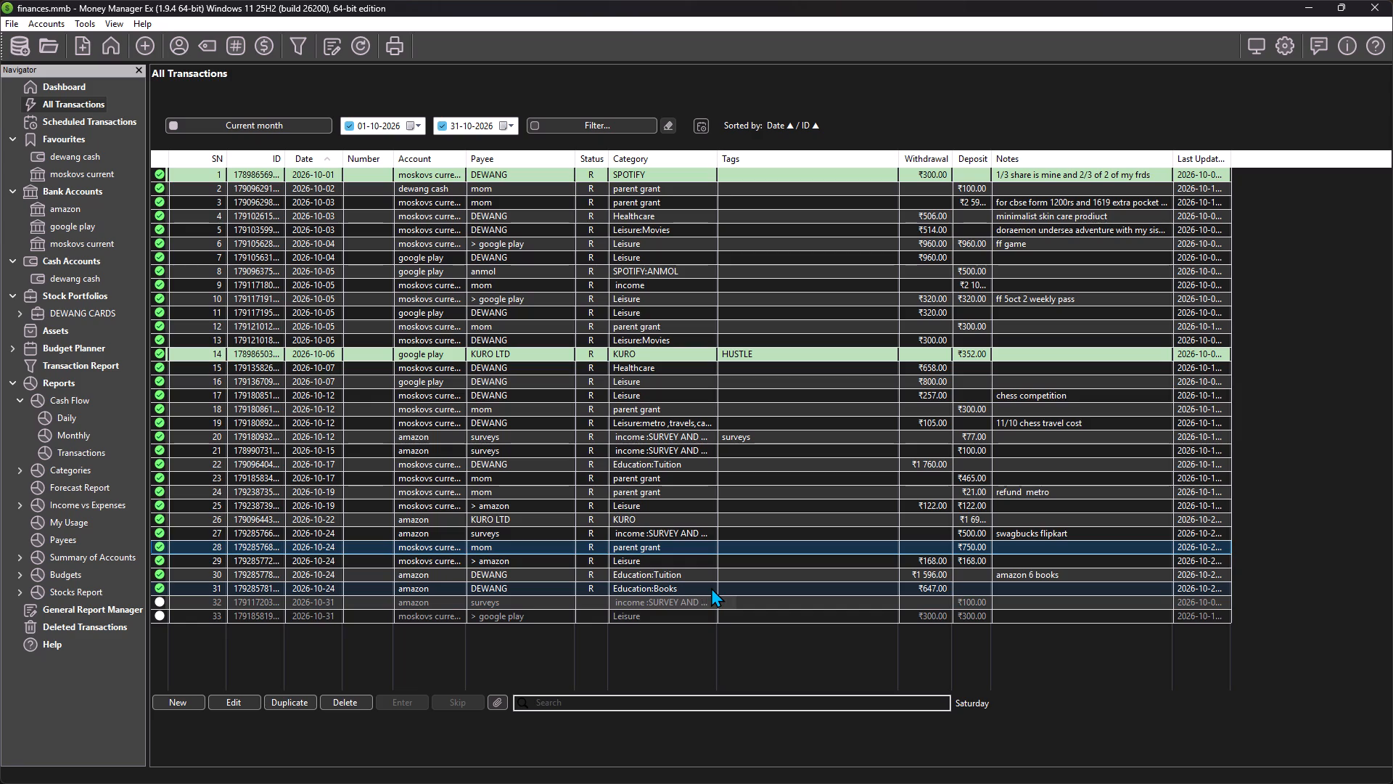
pyautogui.click(56, 84)
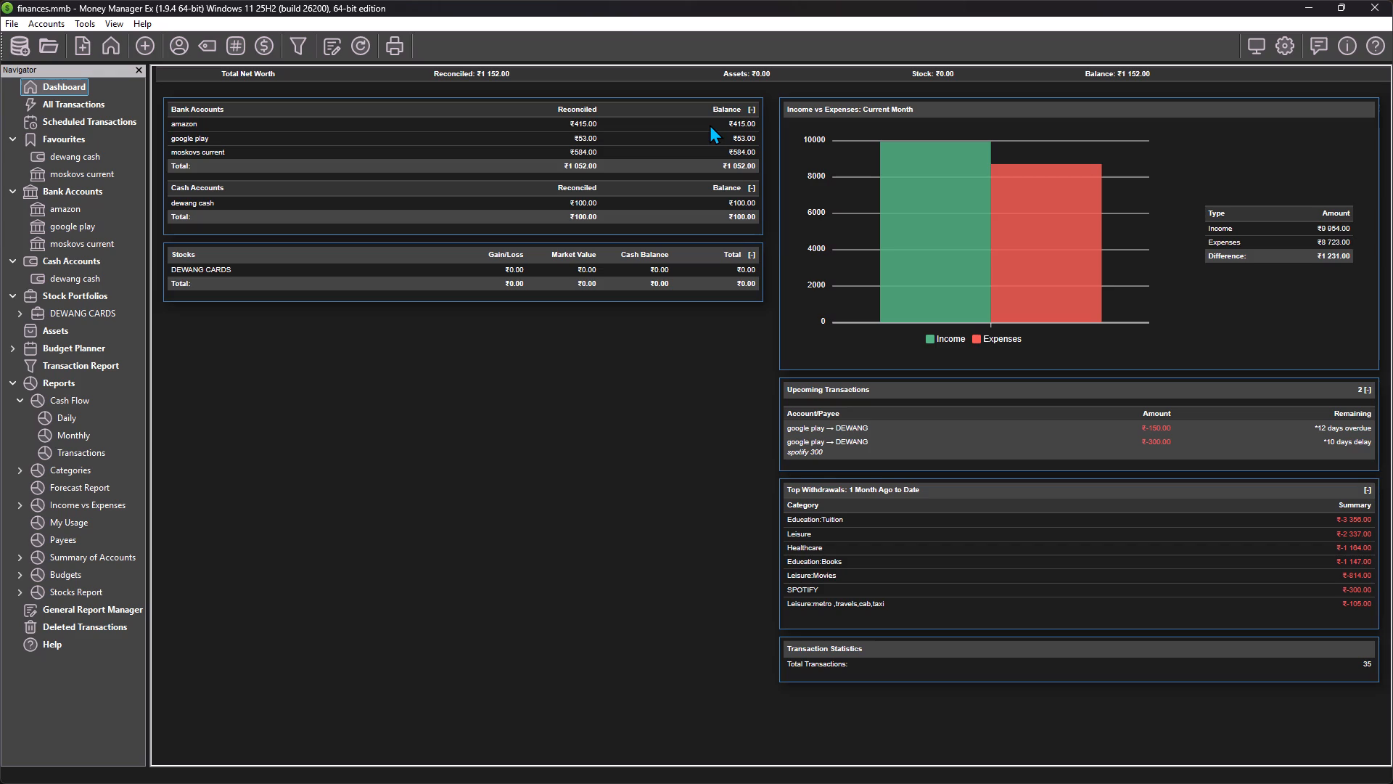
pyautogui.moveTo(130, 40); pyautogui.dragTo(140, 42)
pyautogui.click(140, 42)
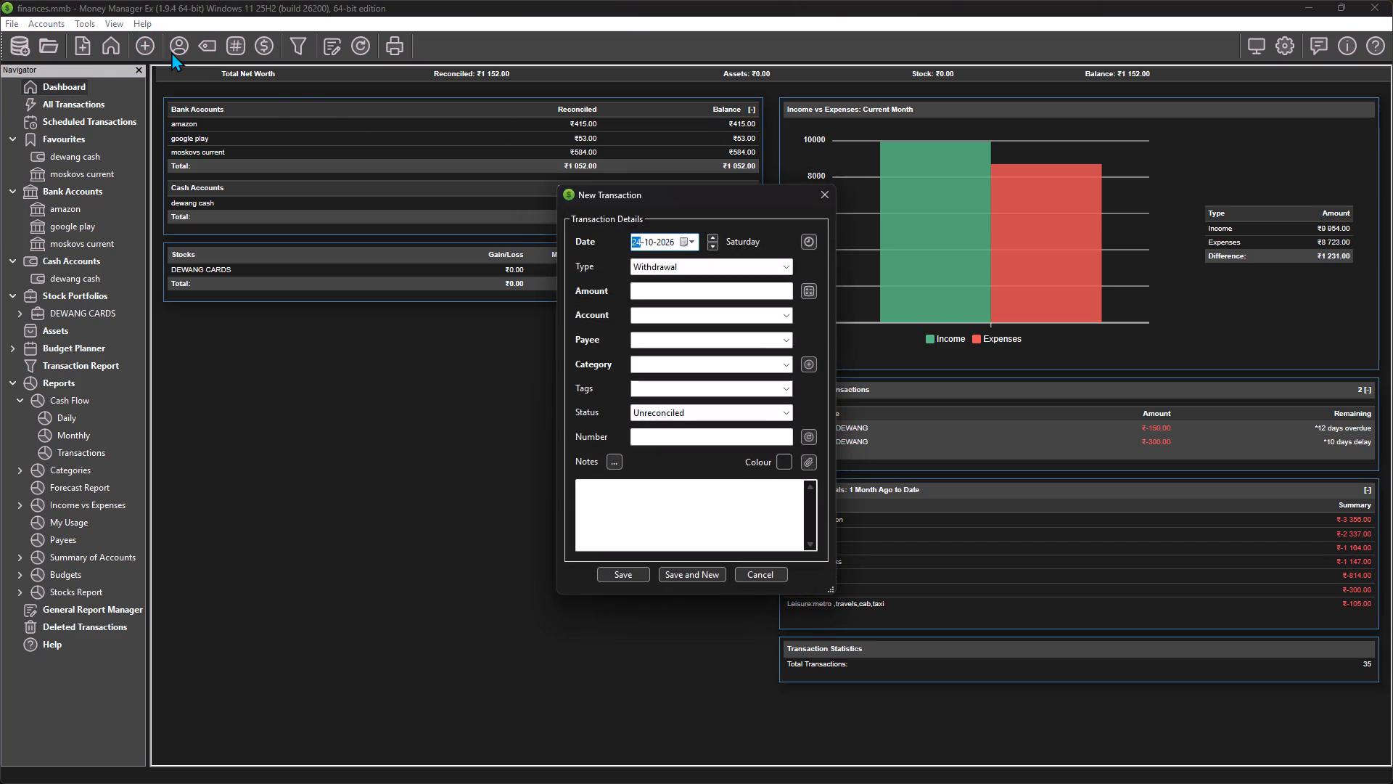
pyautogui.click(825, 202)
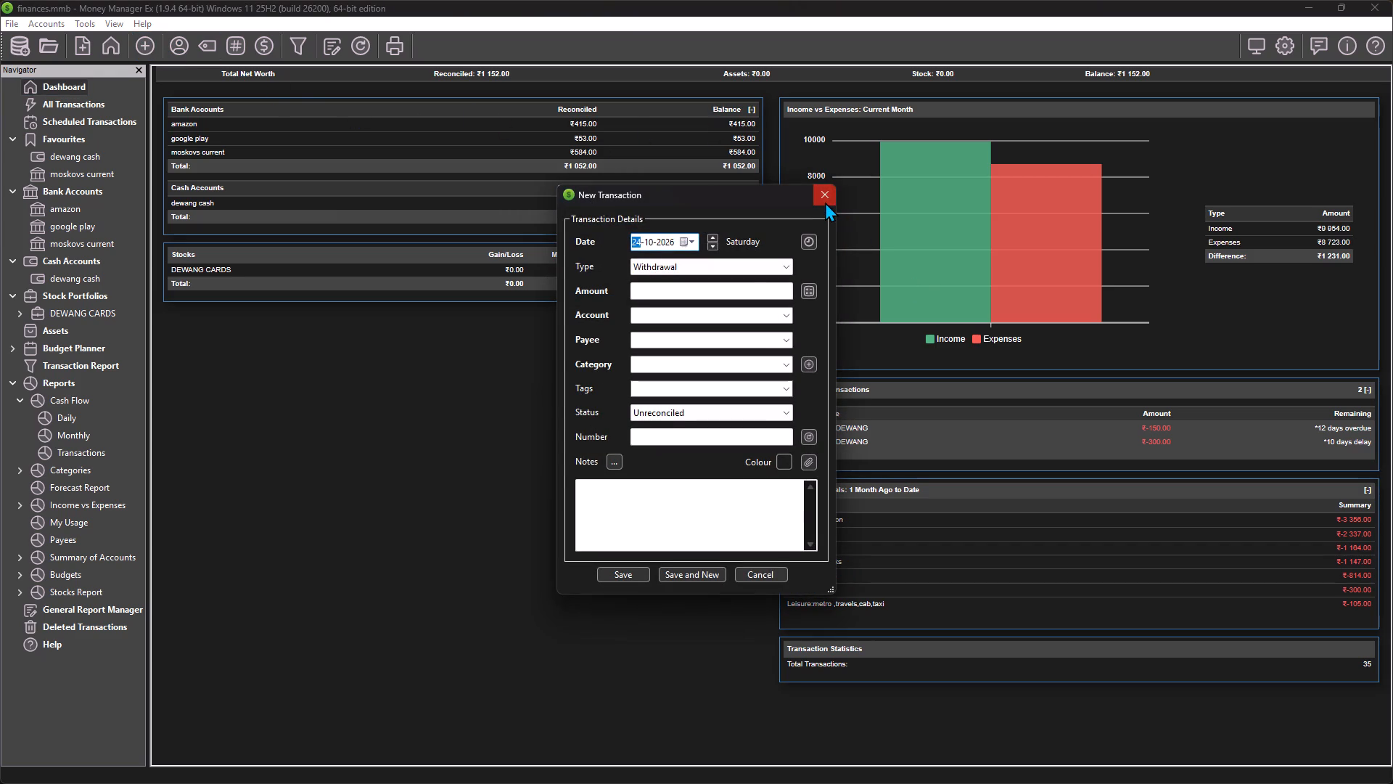
# Examine the current month's transactions, the payee list and the account balances on the dashboard.
pyautogui.click(41, 104)
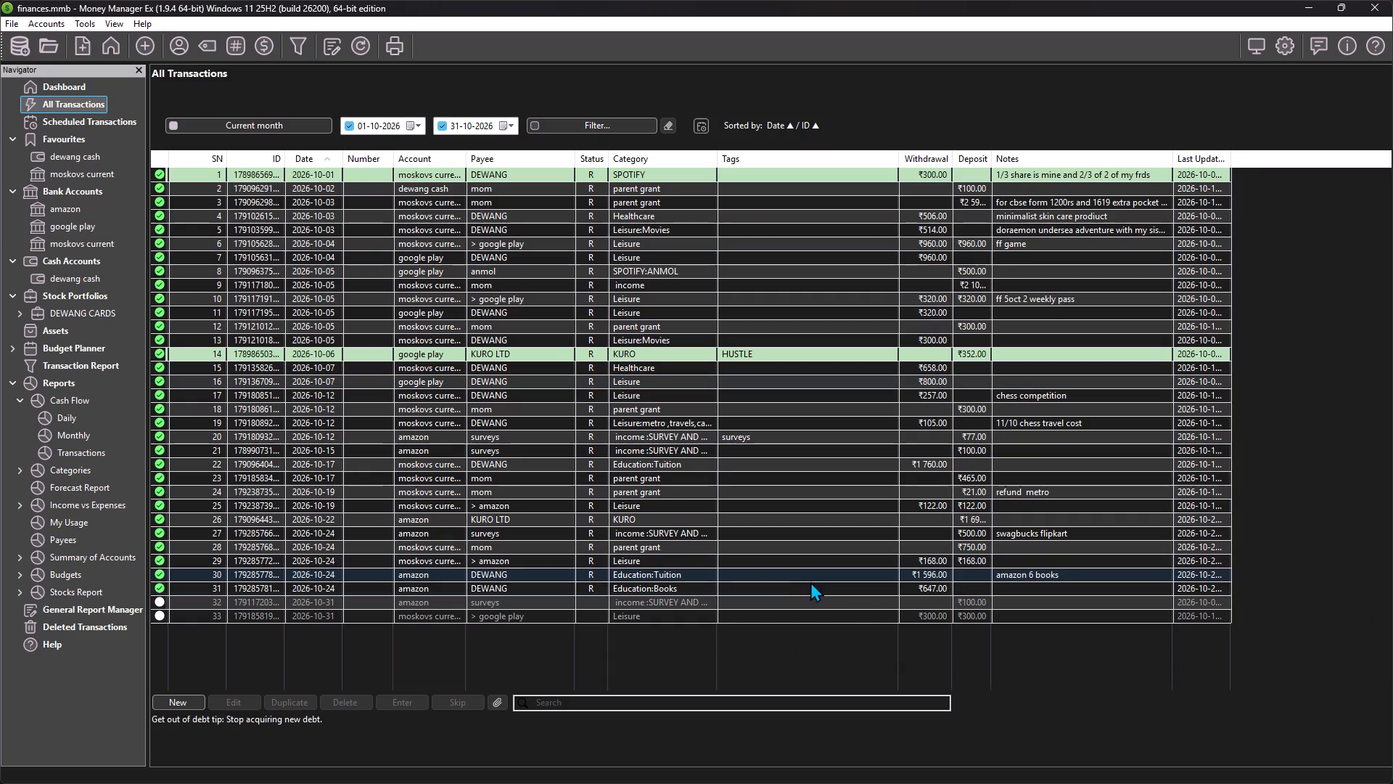
pyautogui.click(956, 542)
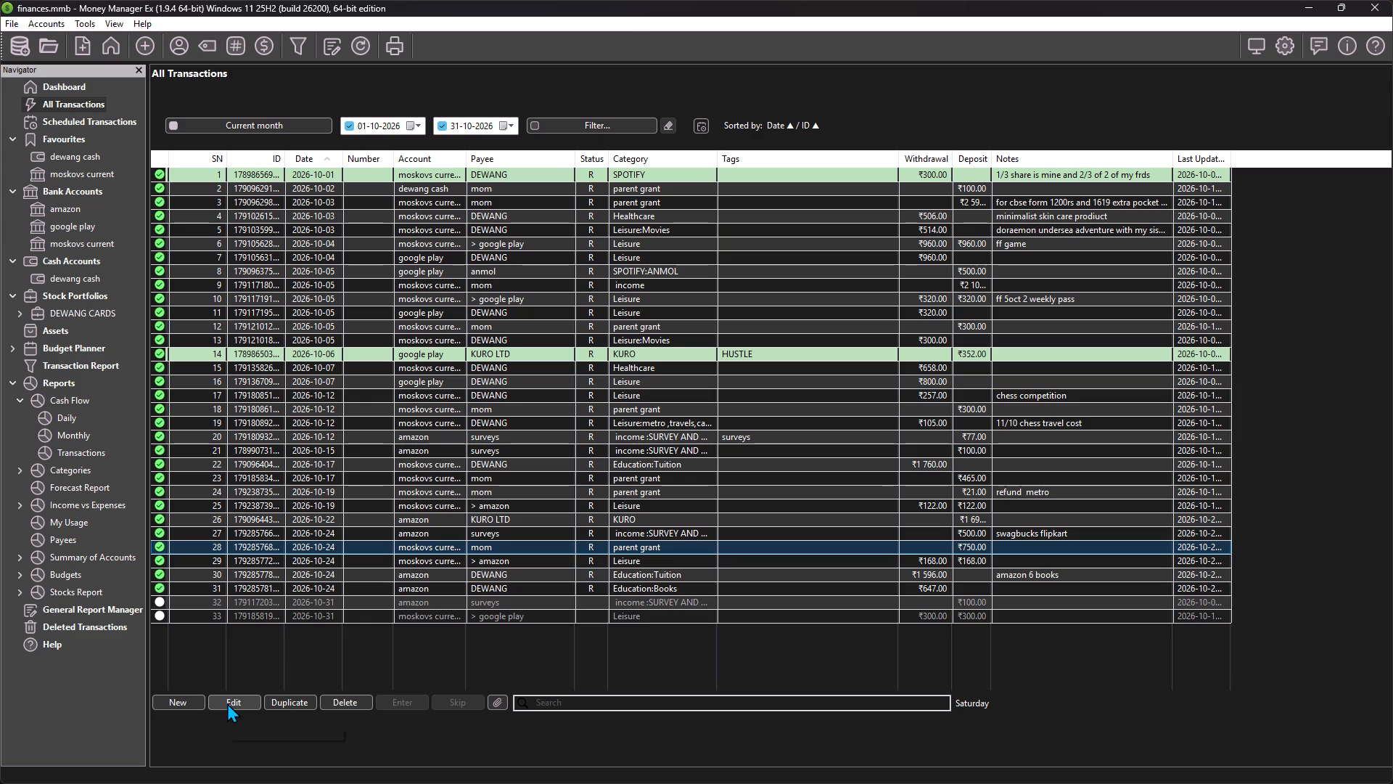
pyautogui.click(112, 37)
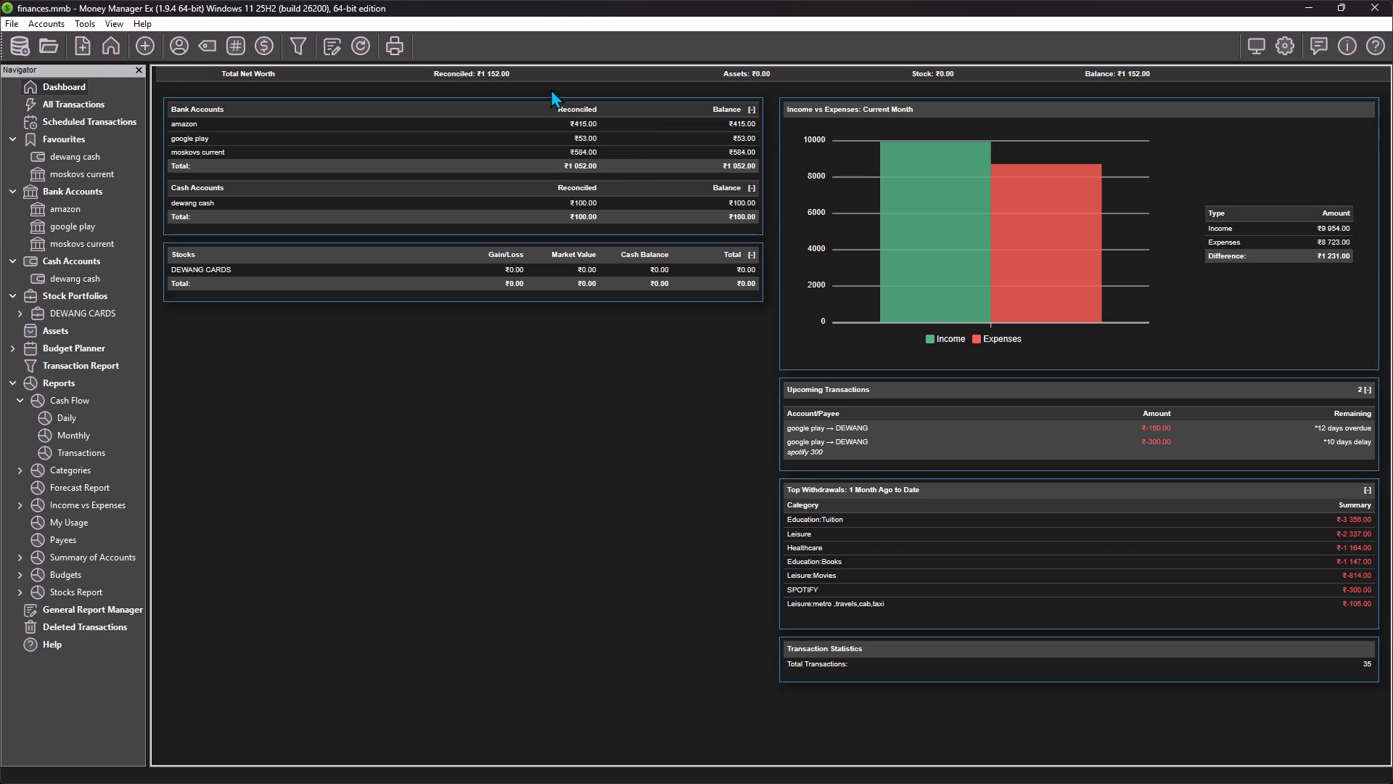
pyautogui.click(184, 41)
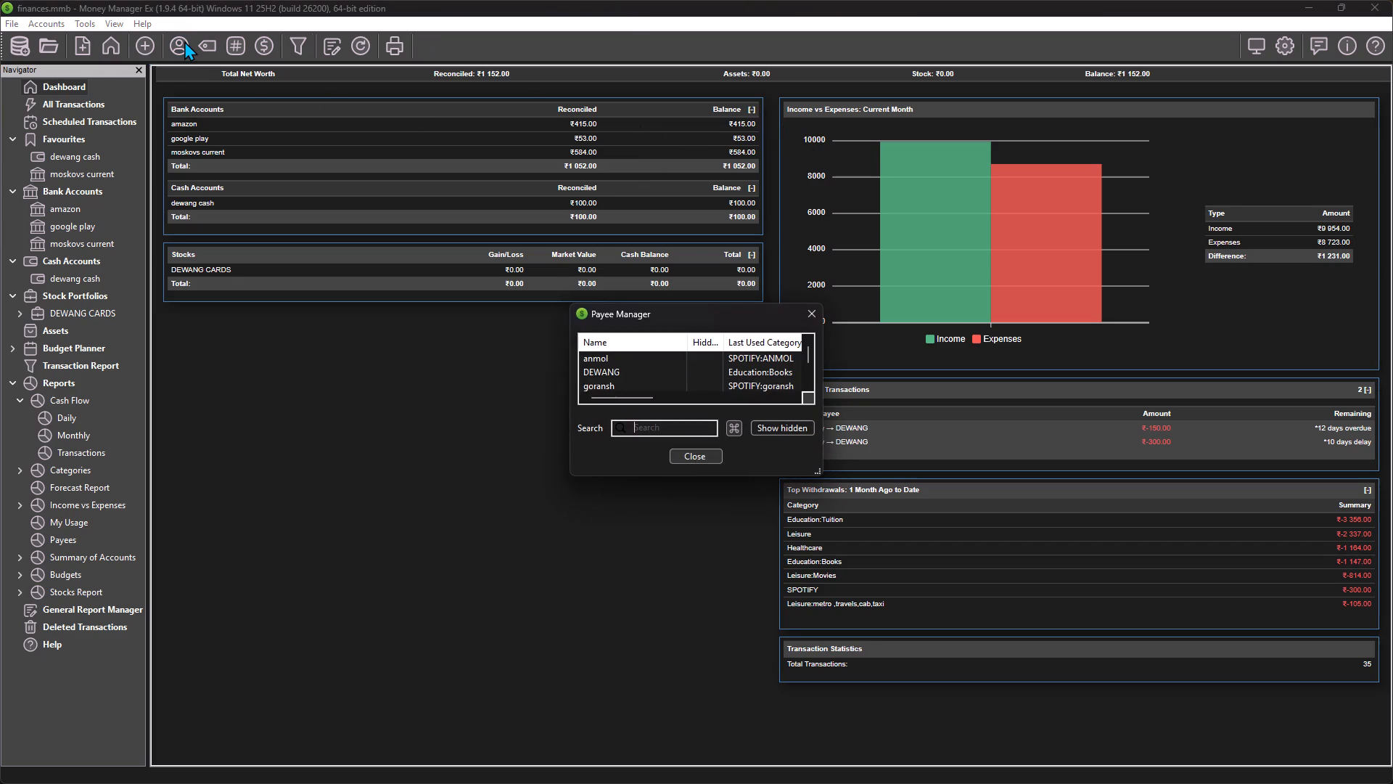
pyautogui.click(808, 311)
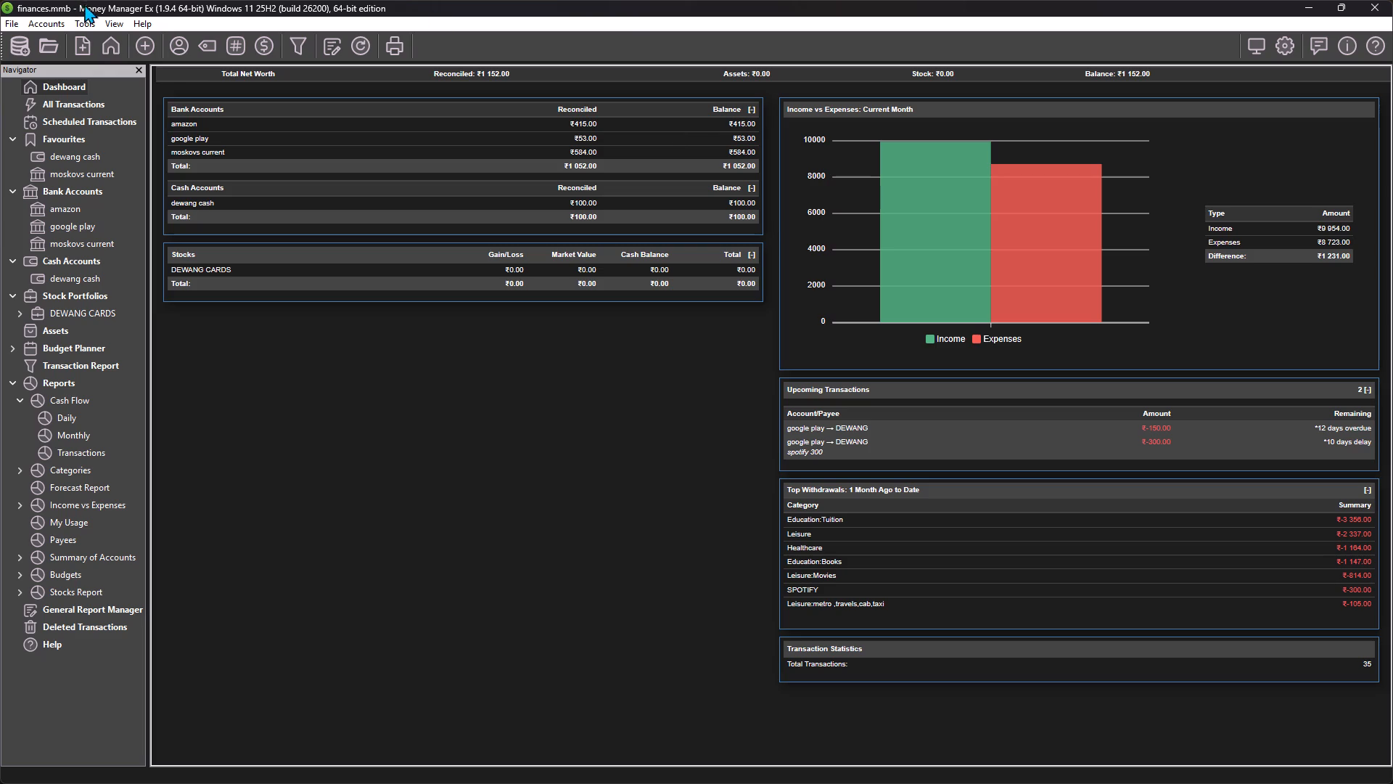
pyautogui.click(115, 46)
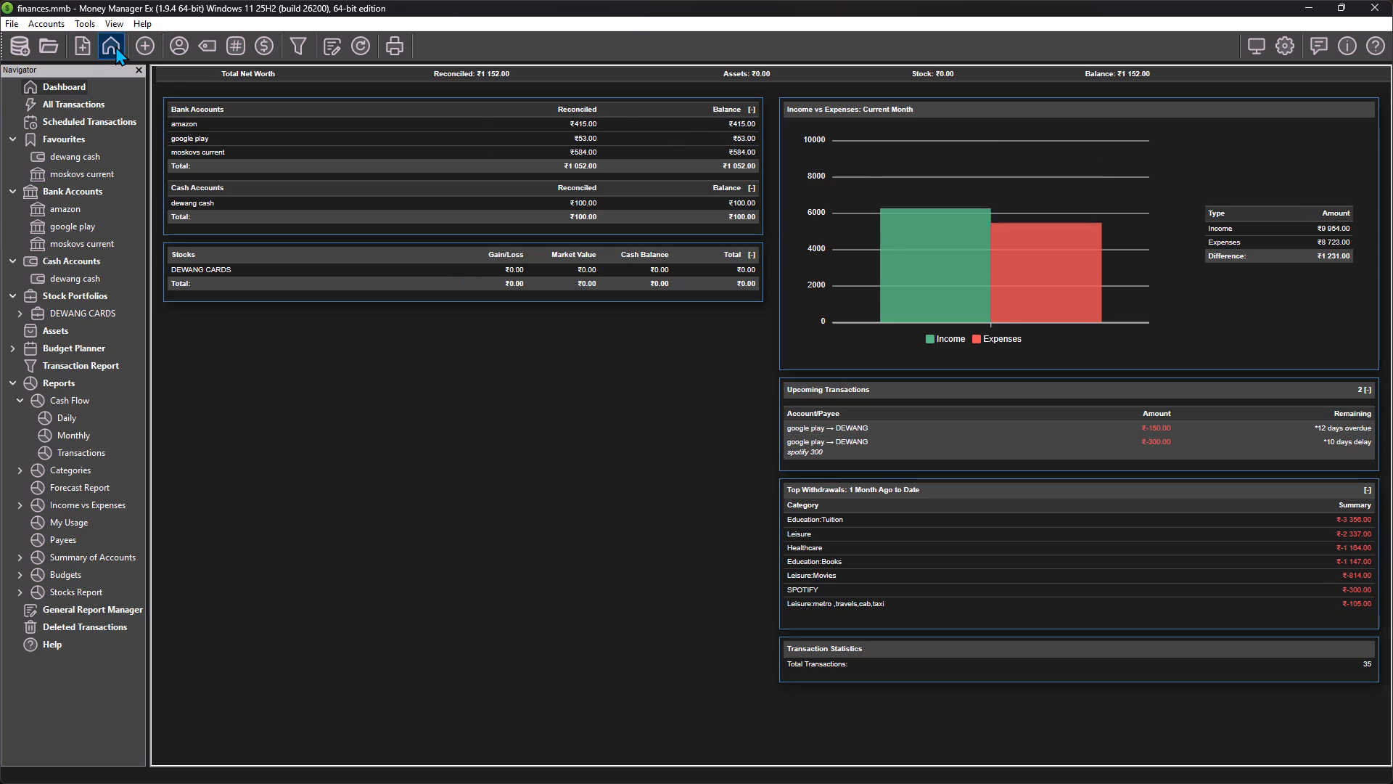
pyautogui.click(58, 108)
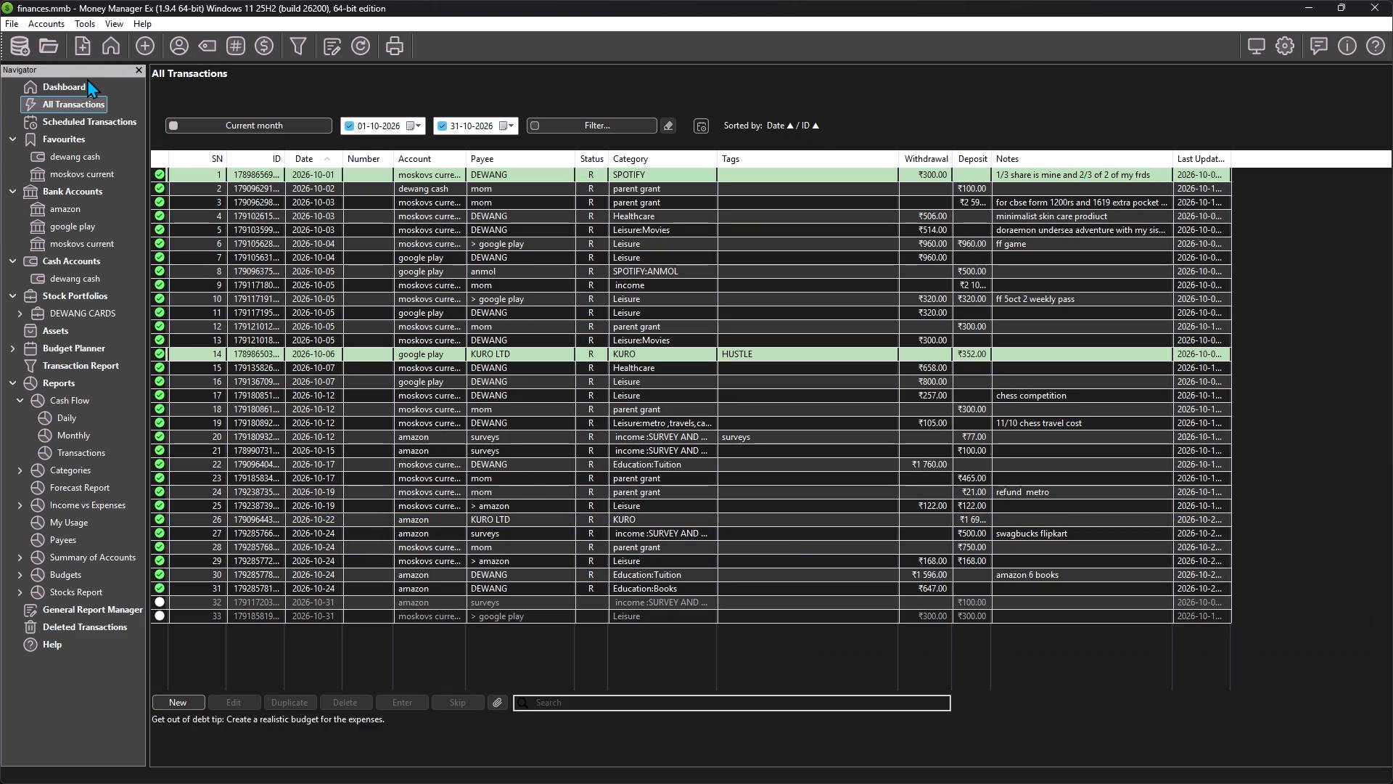
pyautogui.click(58, 87)
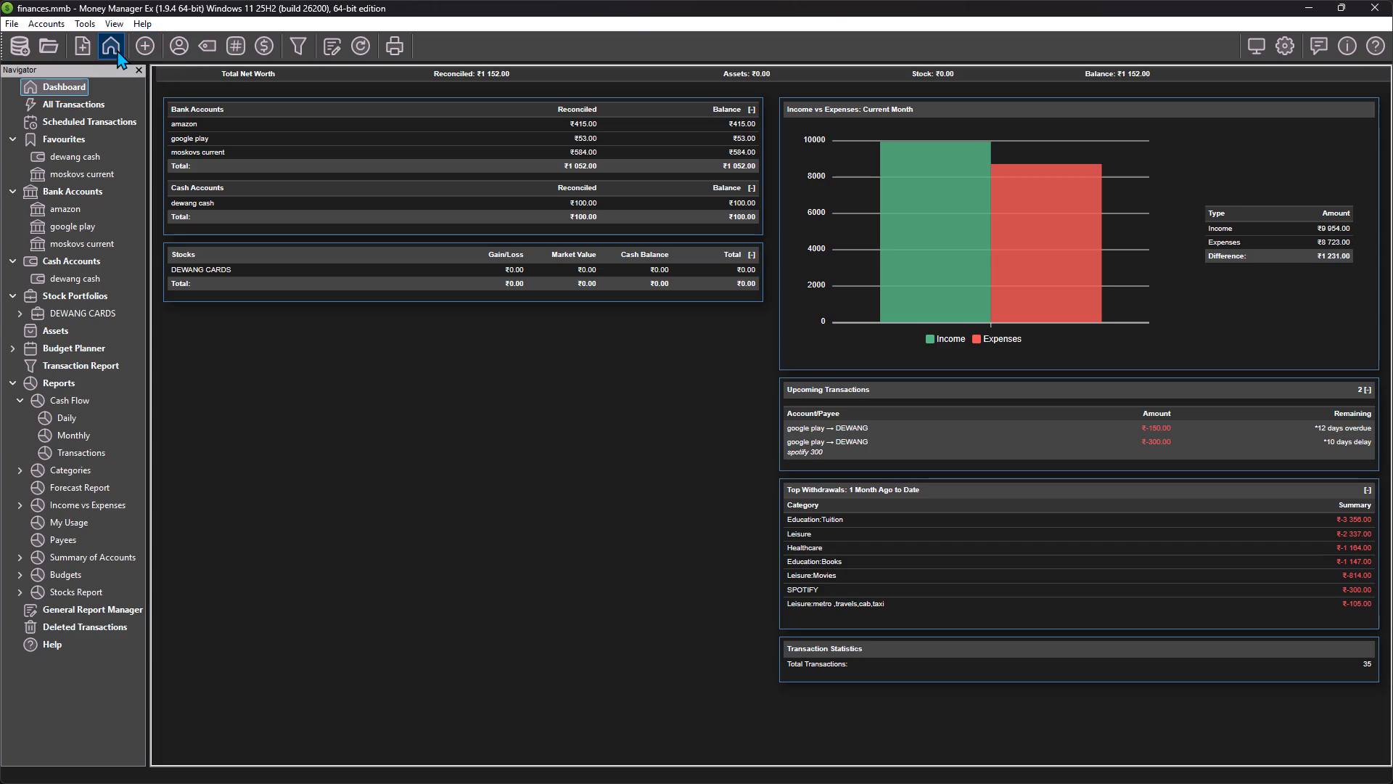
# Add a new account of type Current named flipkart, keeping the default opening details.
pyautogui.click(81, 50)
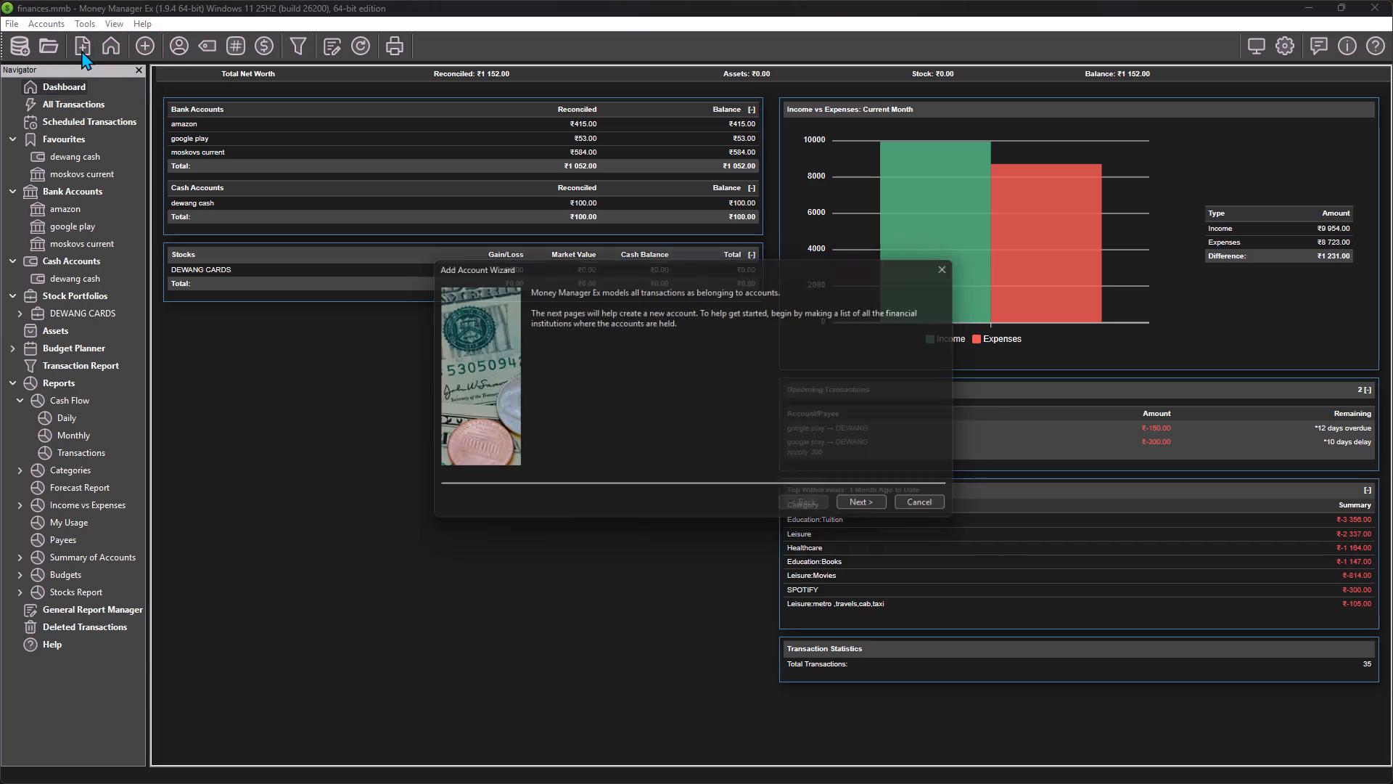
pyautogui.click(872, 507)
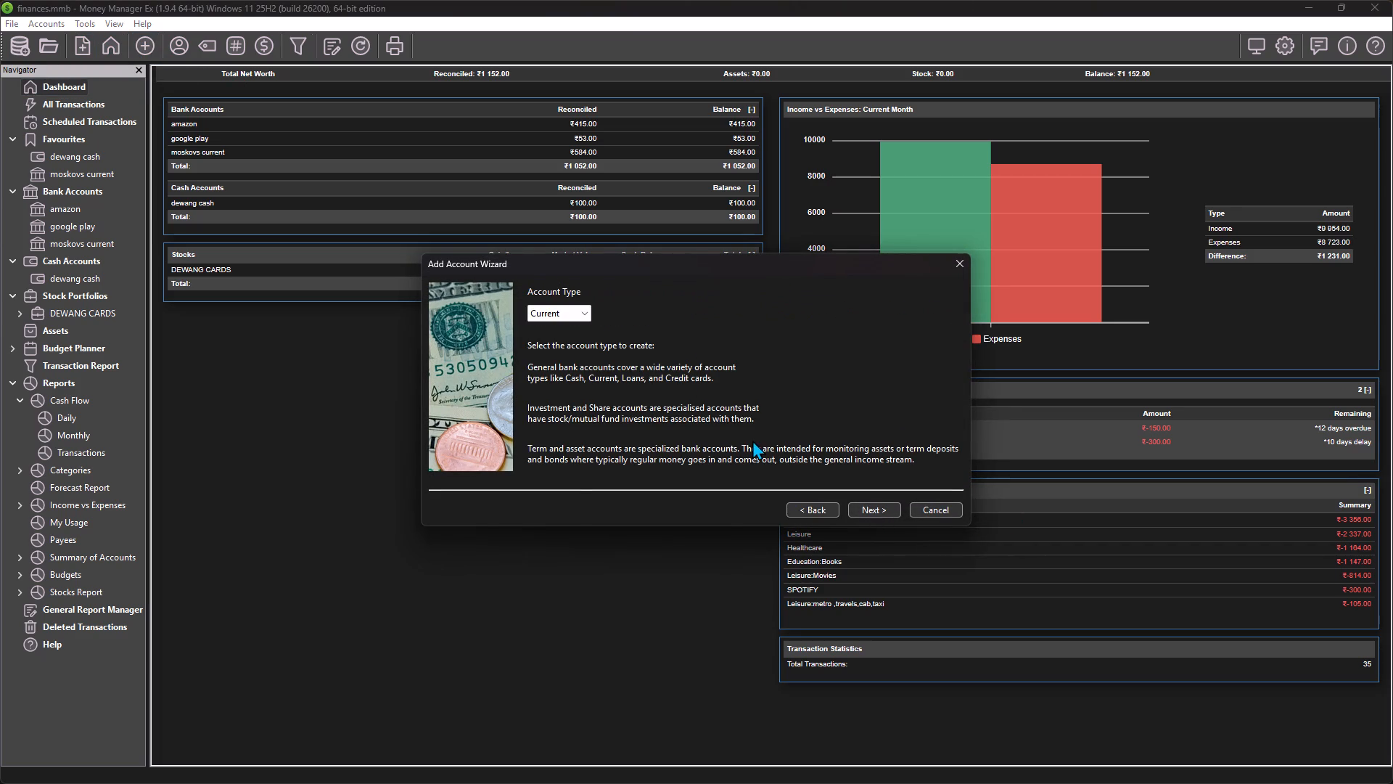
pyautogui.click(570, 318)
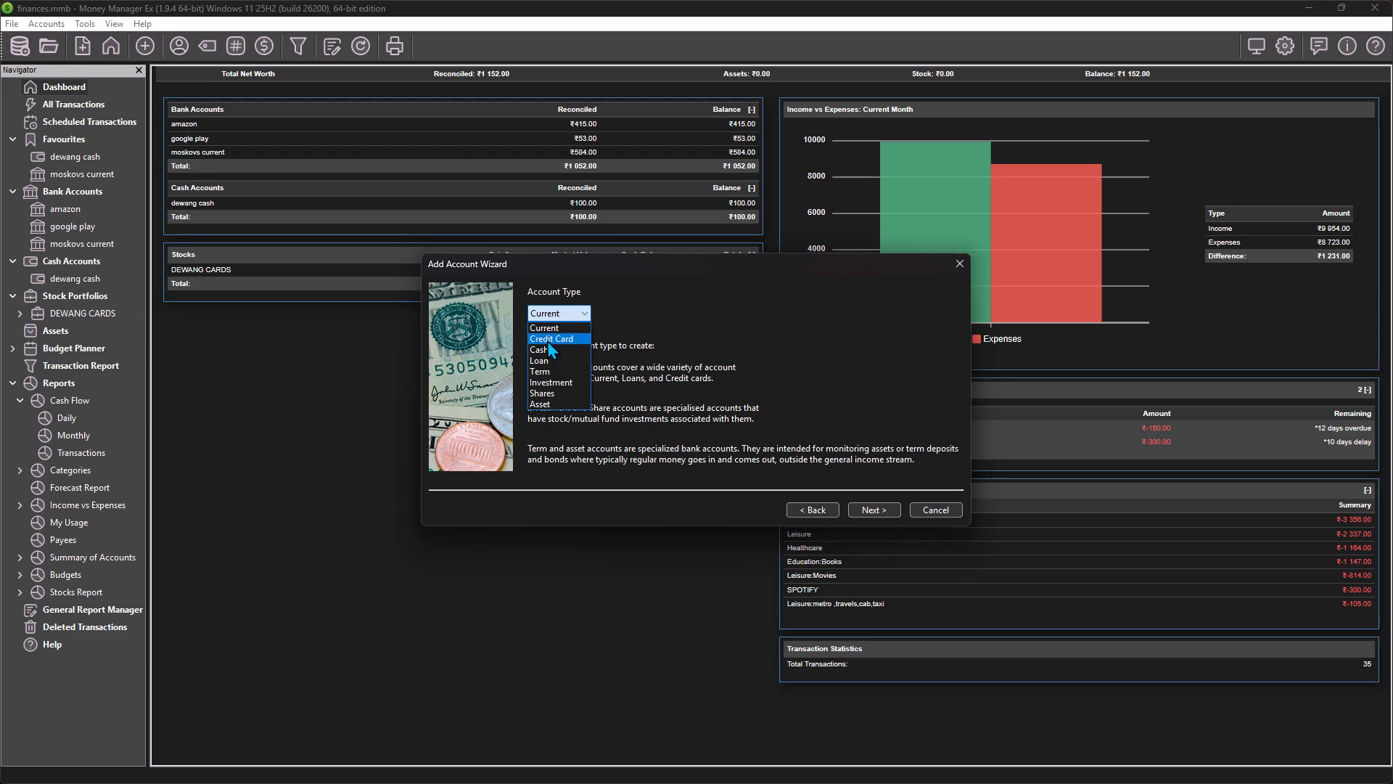
pyautogui.click(540, 327)
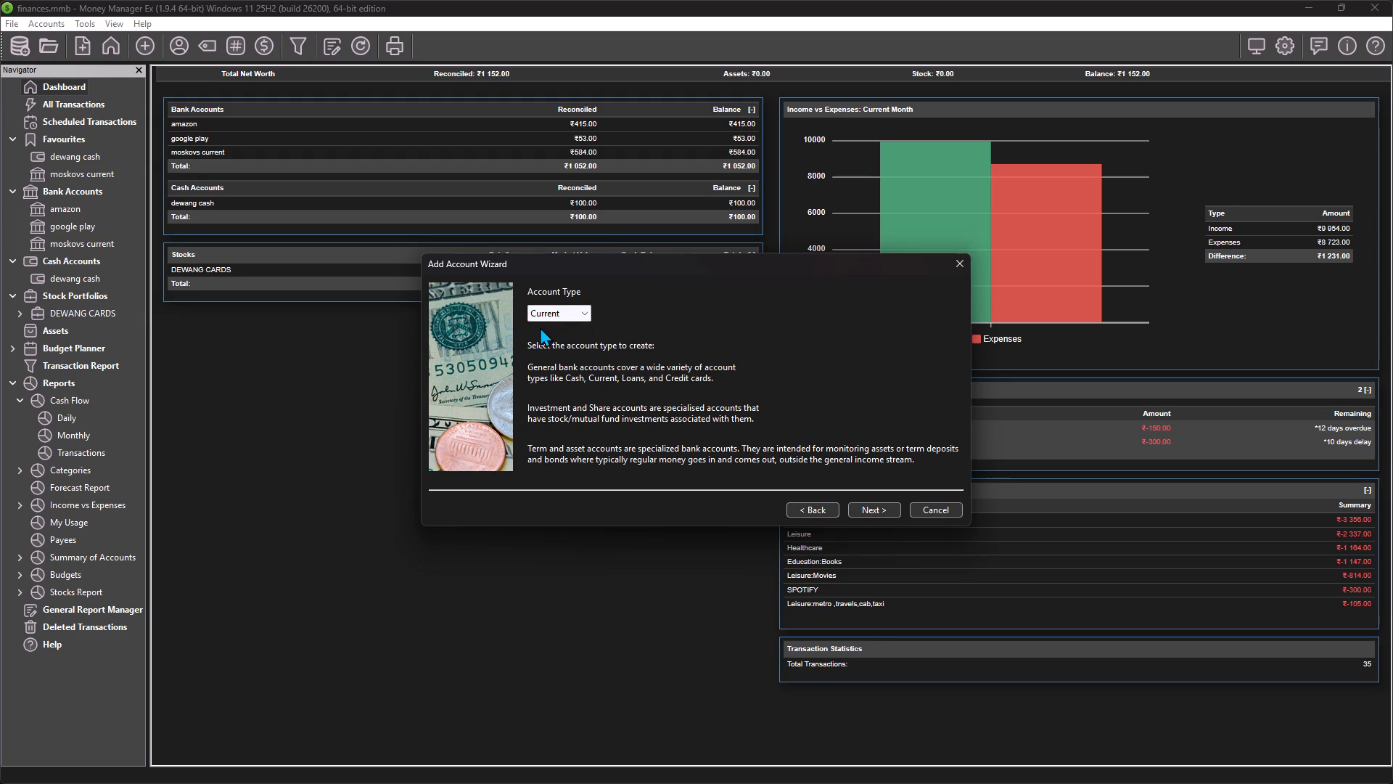
pyautogui.click(862, 509)
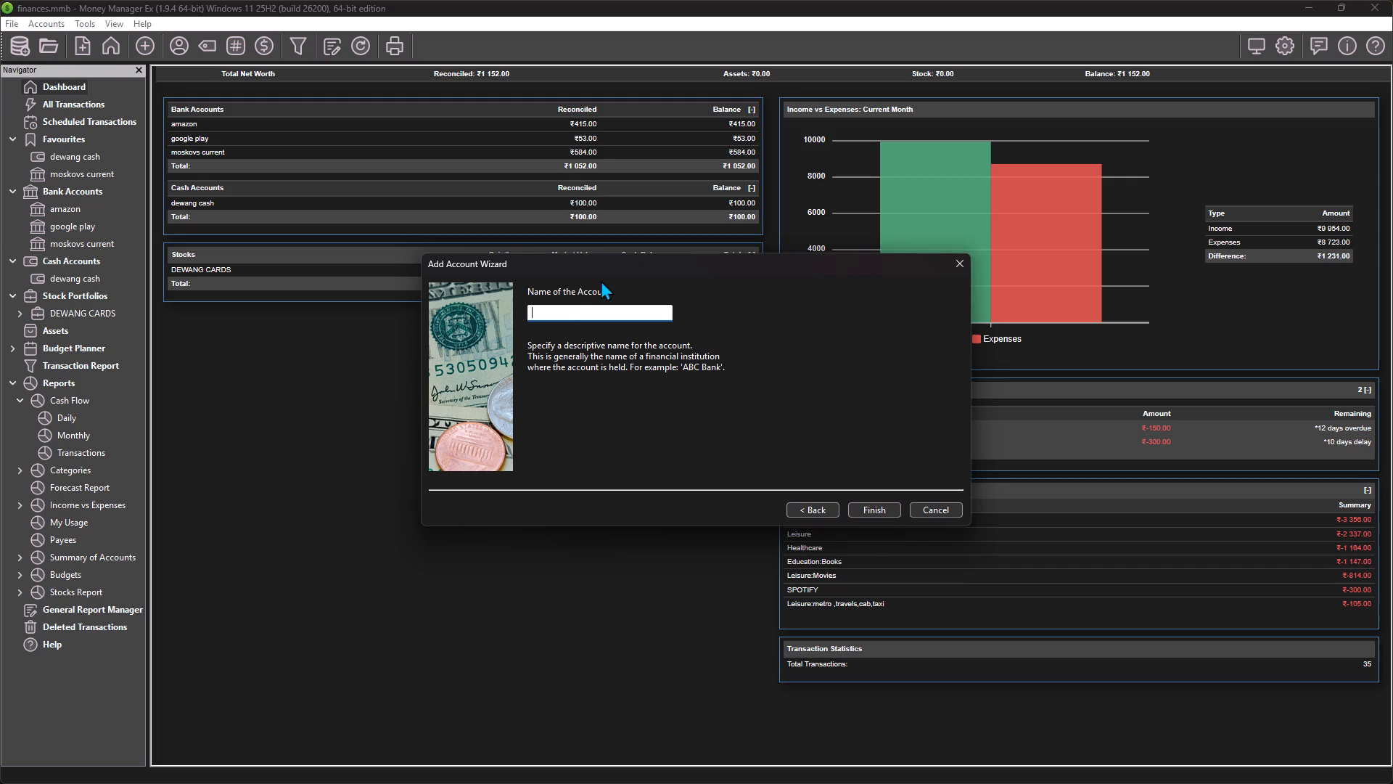
pyautogui.write('flip')
pyautogui.click(569, 314)
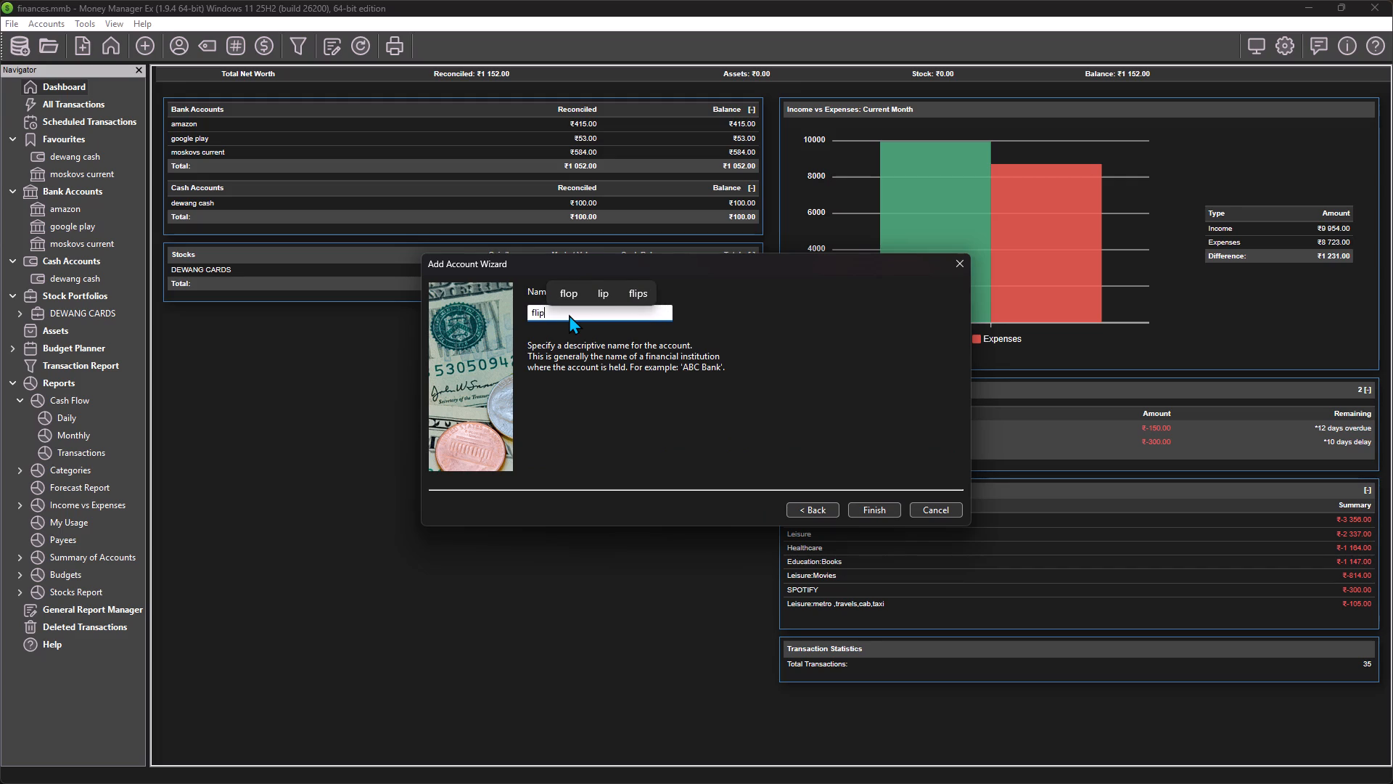
pyautogui.write('kart')
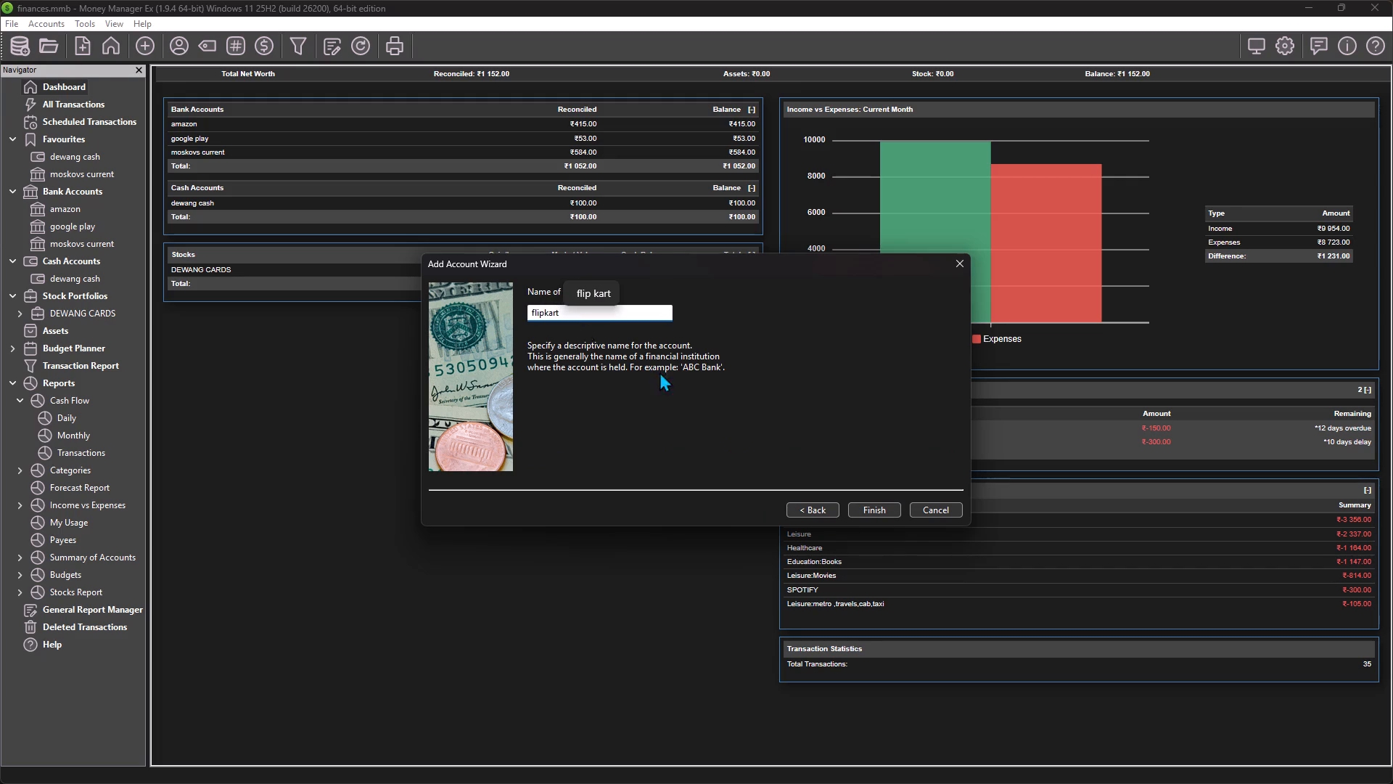
pyautogui.click(861, 507)
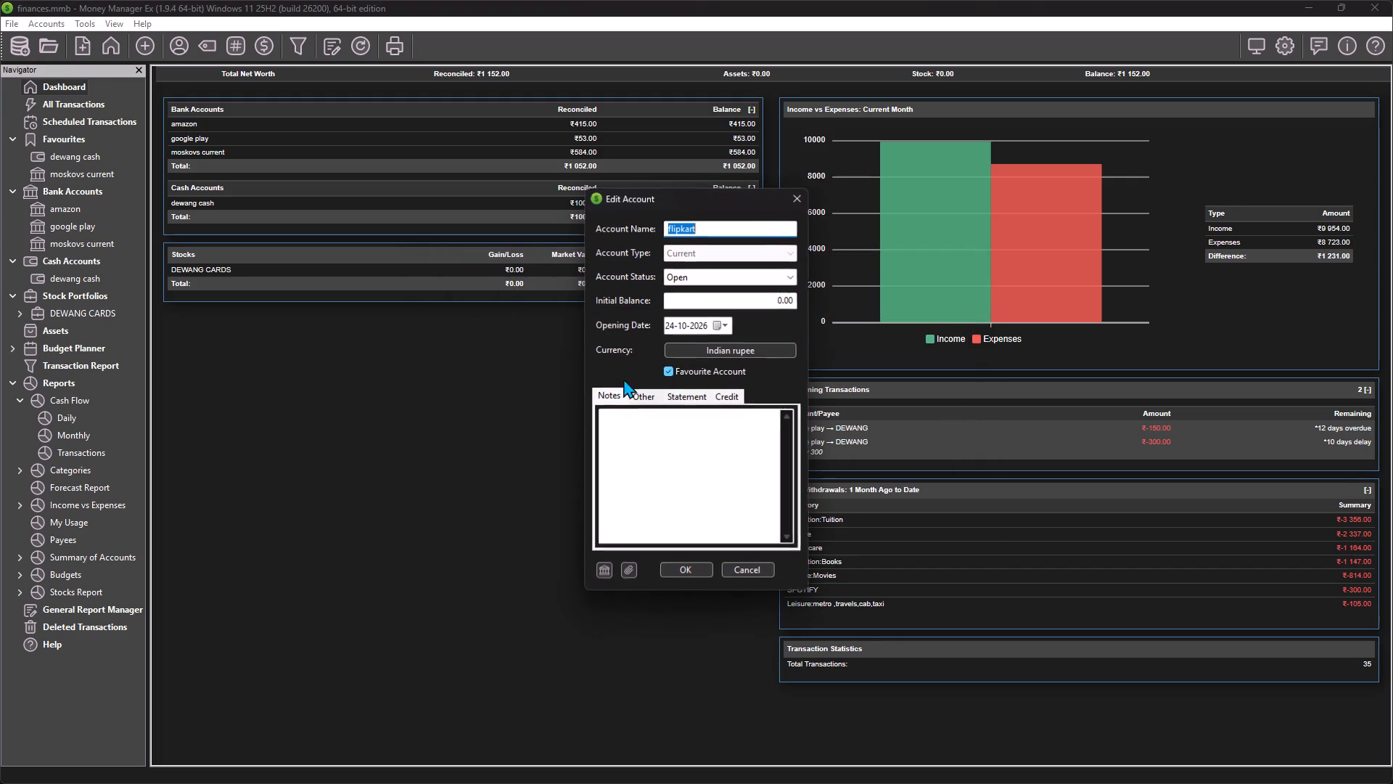
pyautogui.click(726, 245)
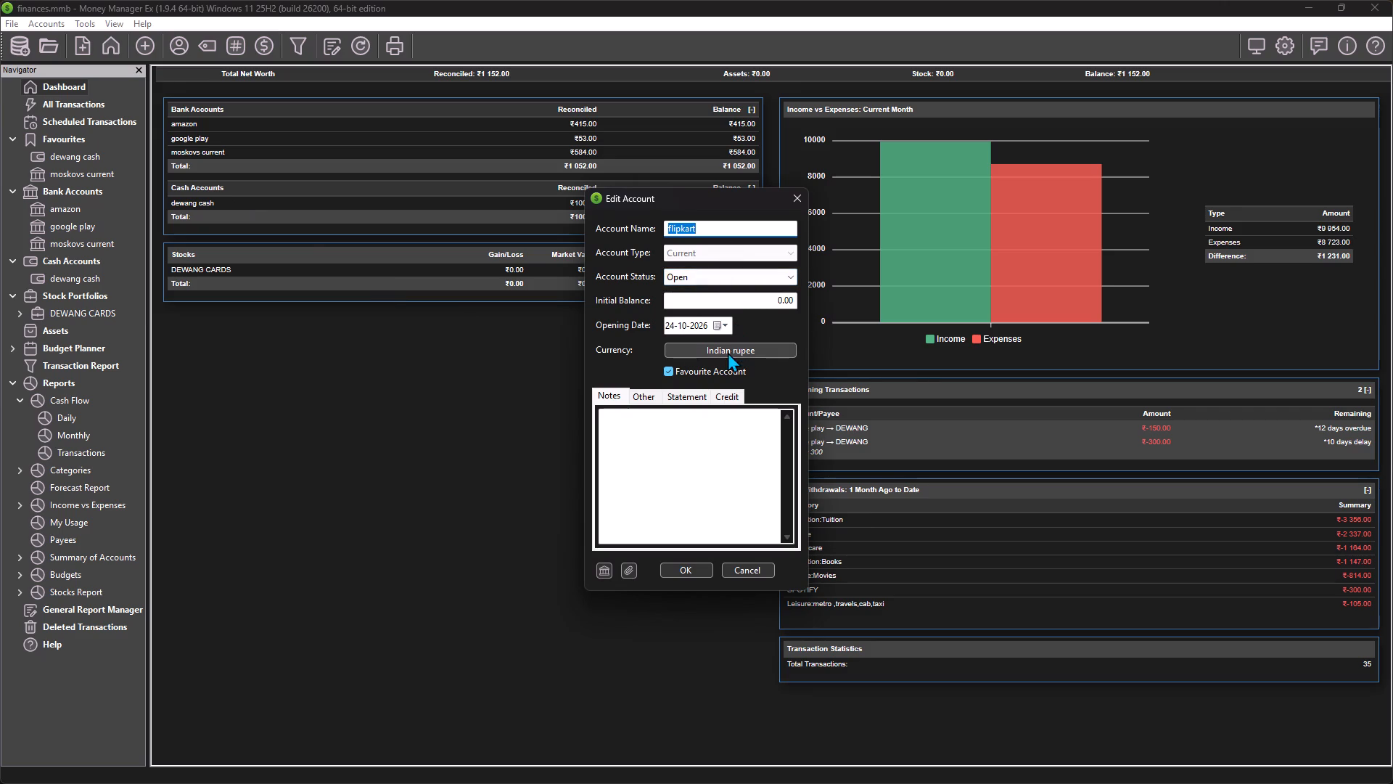
pyautogui.click(693, 569)
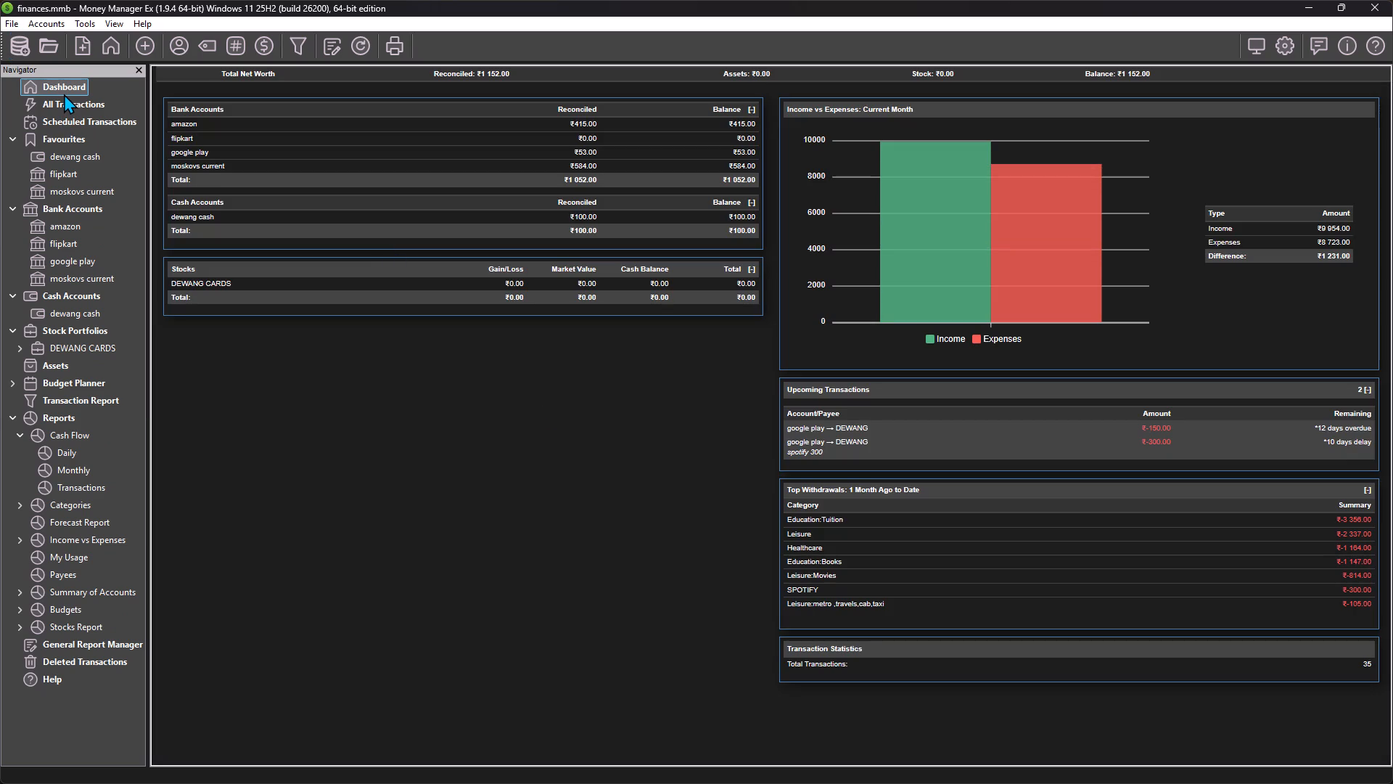
# In the list of all transactions, change the account of the 24 October 500 surveys deposit to flipkart and save it.
pyautogui.click(64, 94)
pyautogui.click(62, 97)
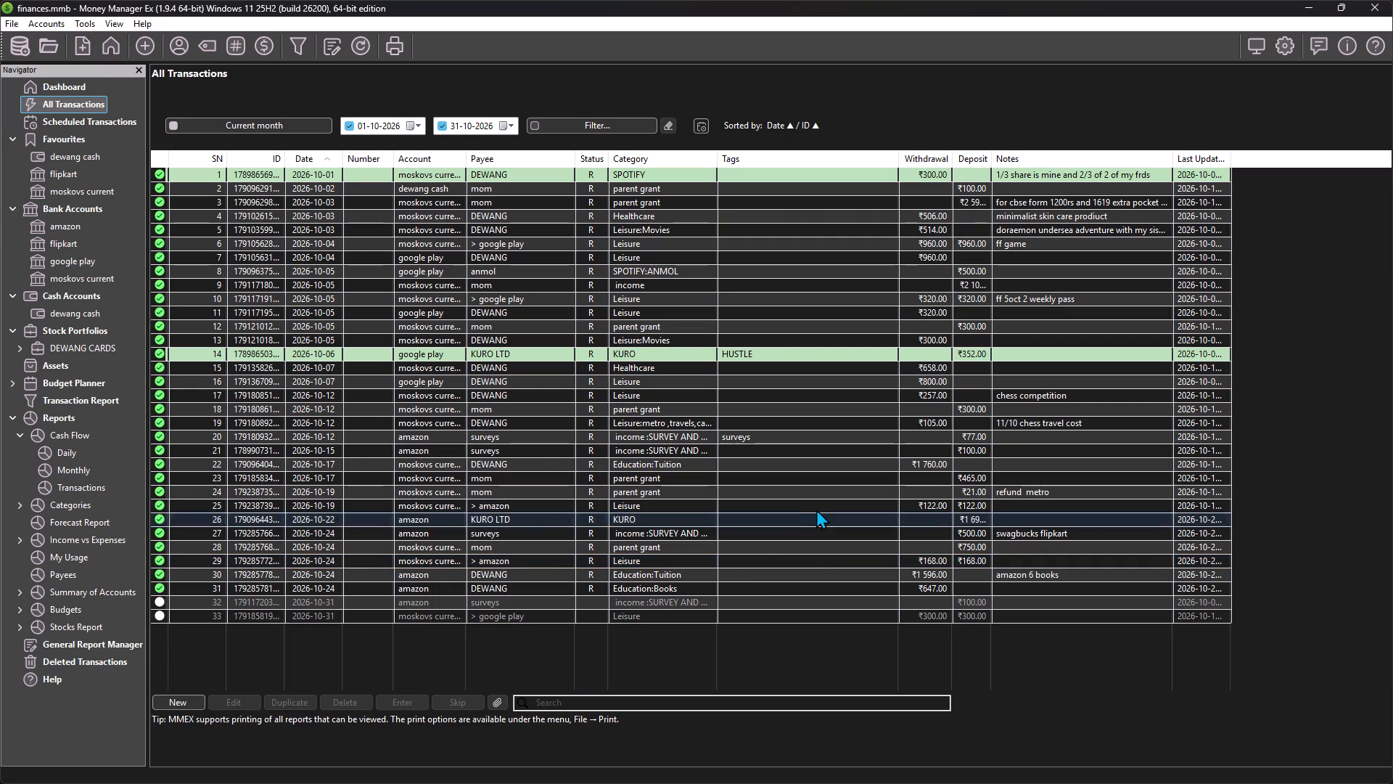
pyautogui.click(813, 539)
pyautogui.click(241, 702)
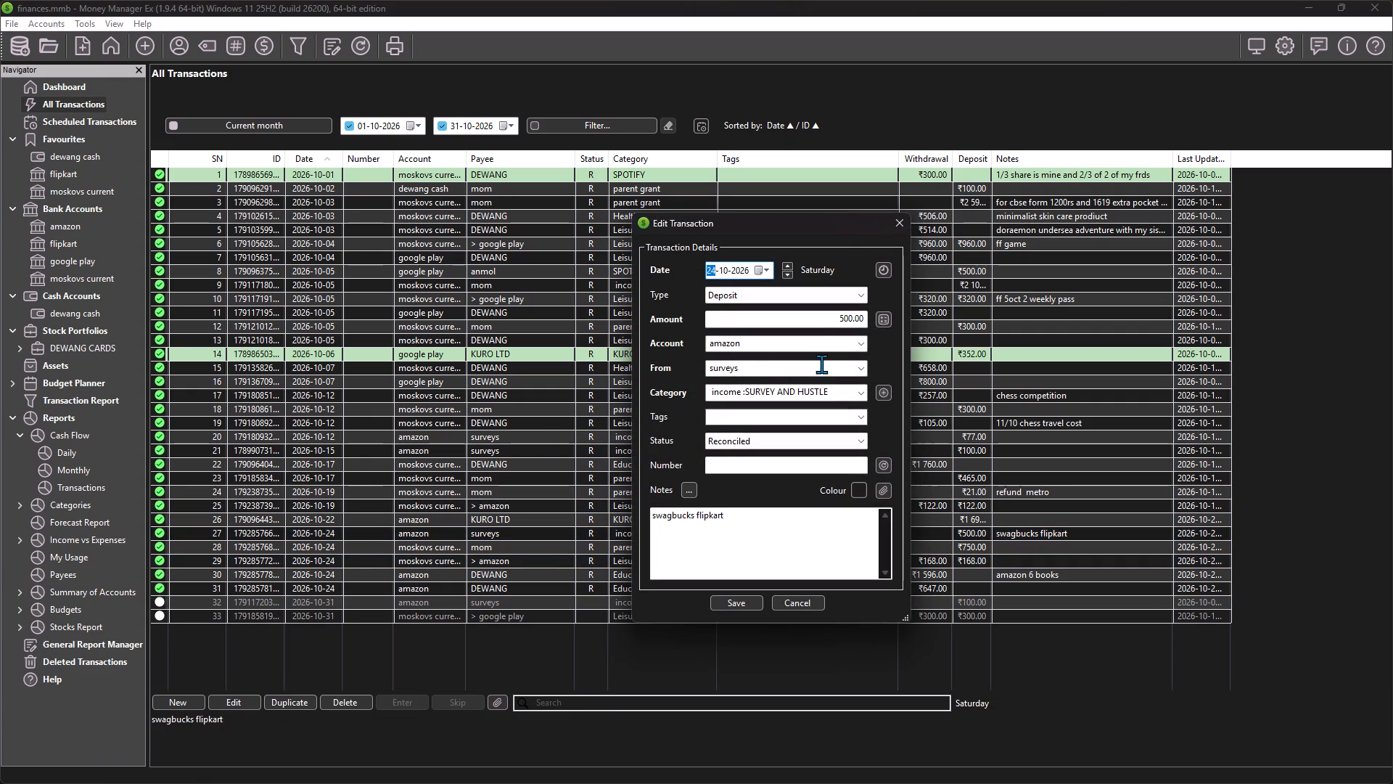
pyautogui.click(818, 343)
pyautogui.click(859, 340)
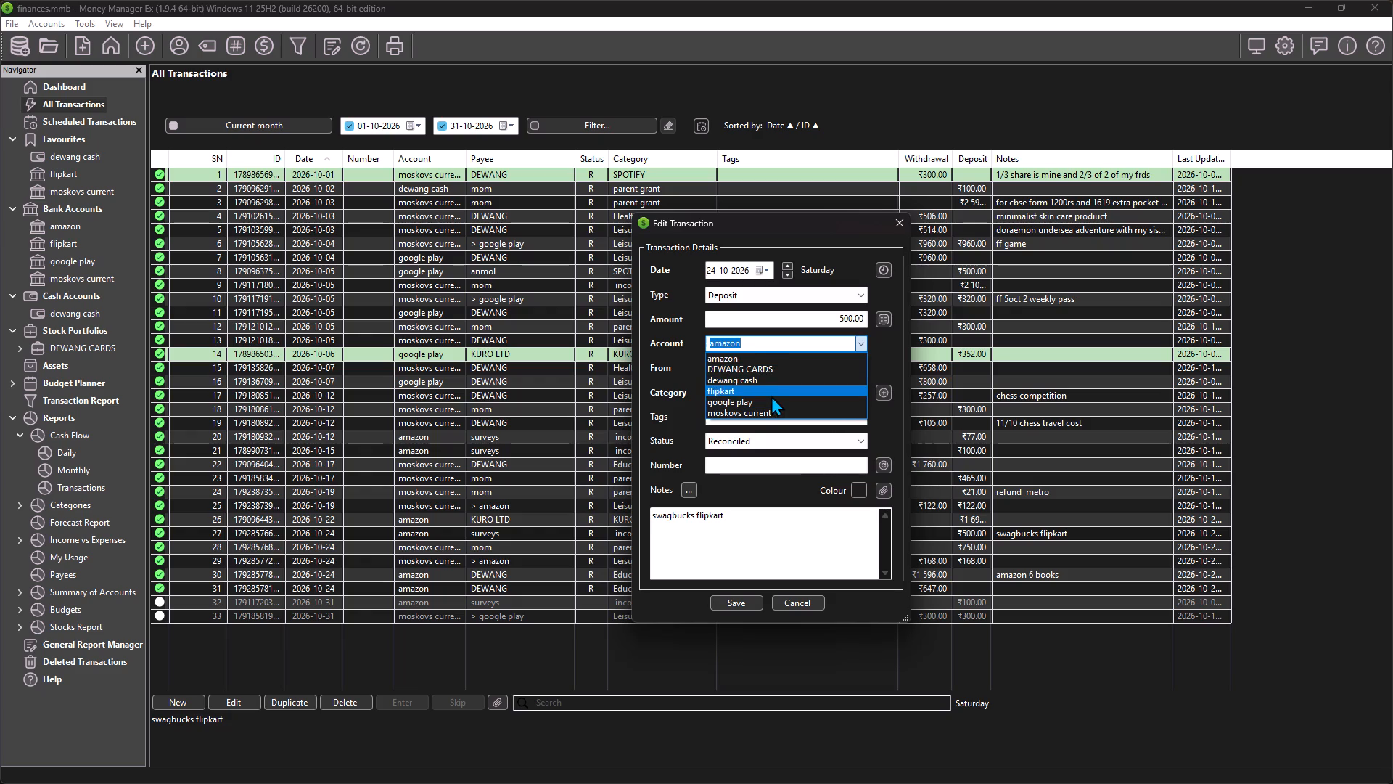
pyautogui.click(771, 396)
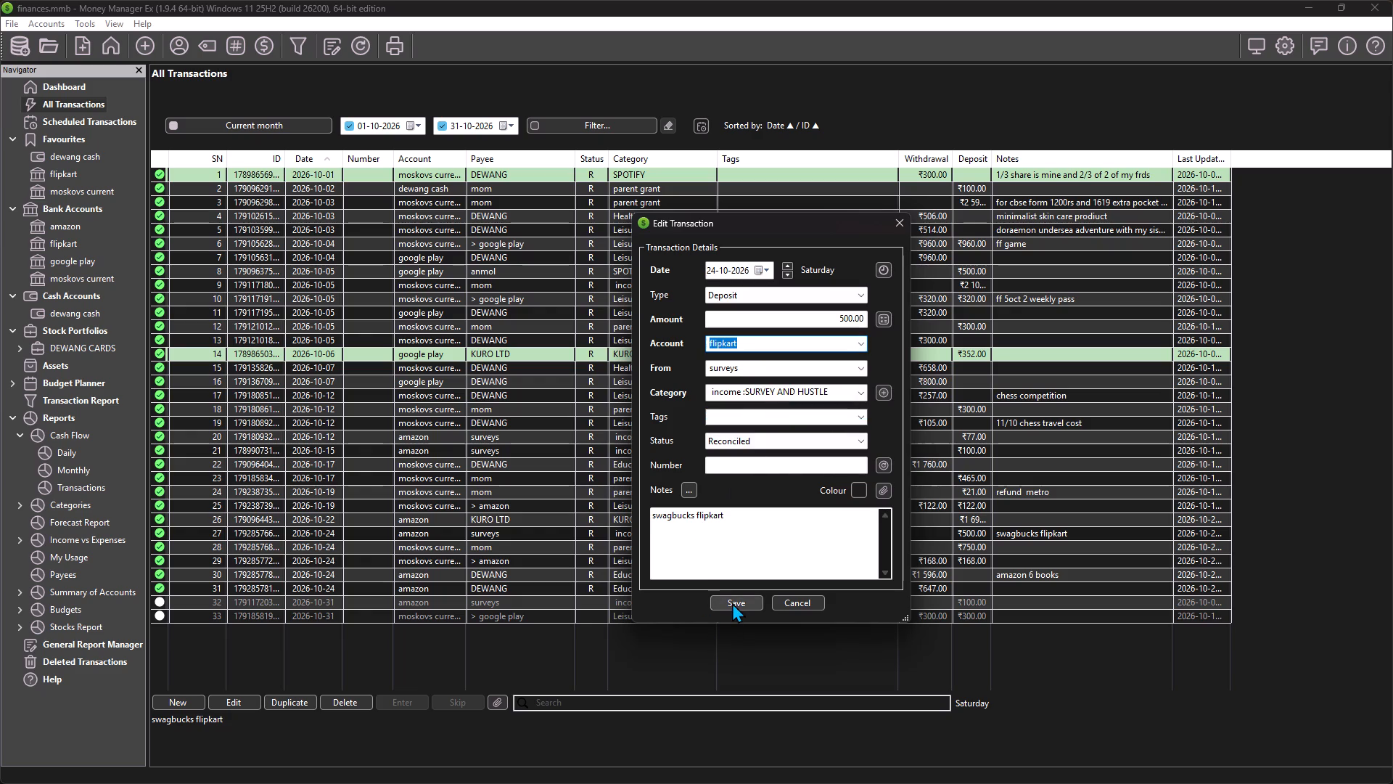
pyautogui.click(732, 603)
pyautogui.click(744, 656)
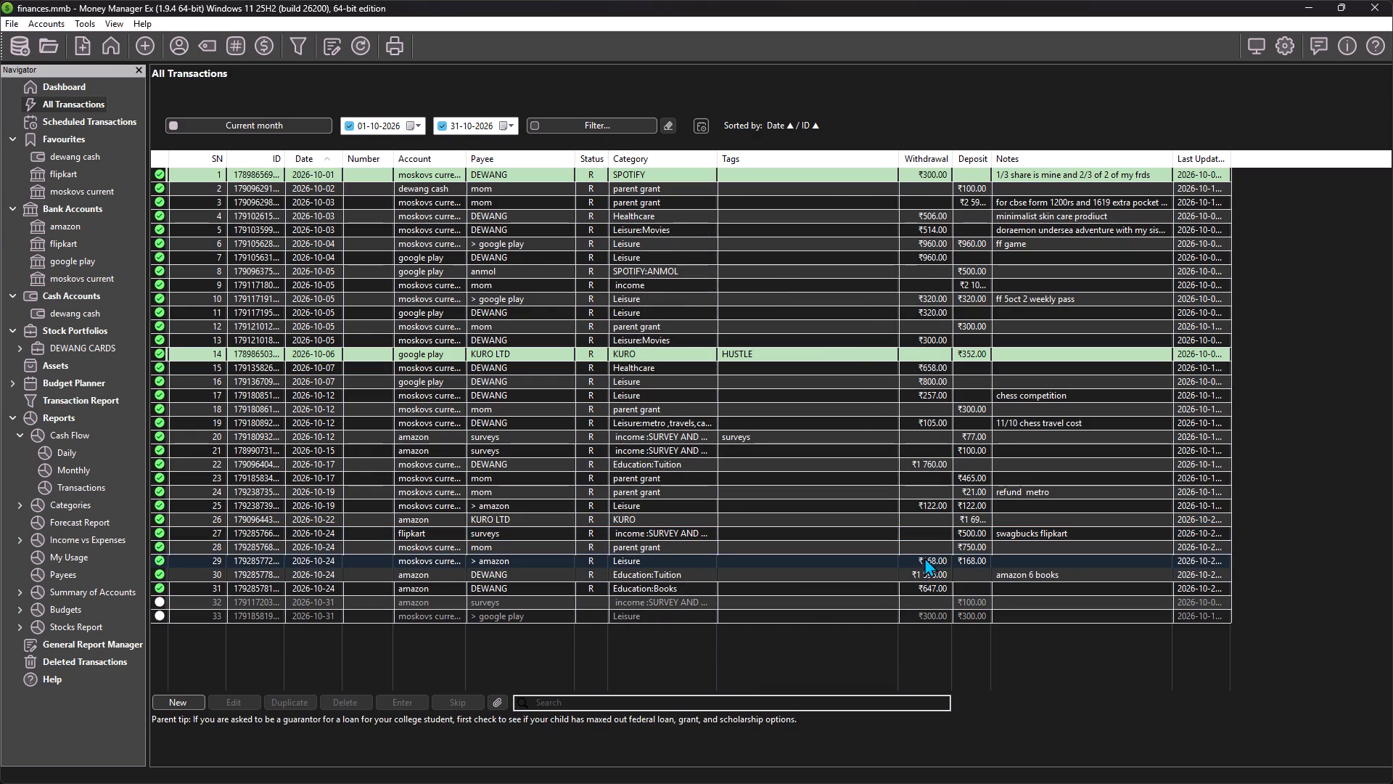
# Change the destination account of the 24 October 168 transfer from moskovs current to flipkart and save it.
pyautogui.click(914, 562)
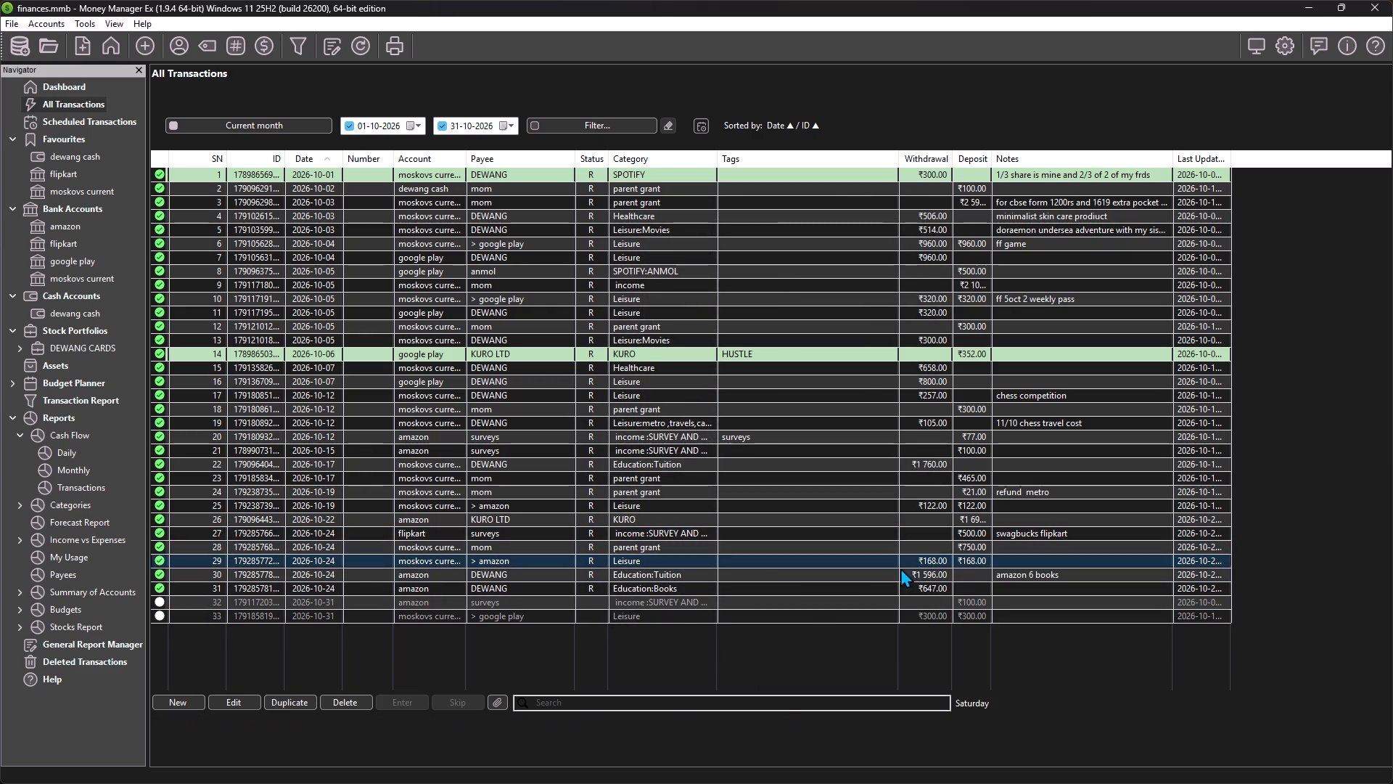
pyautogui.click(238, 694)
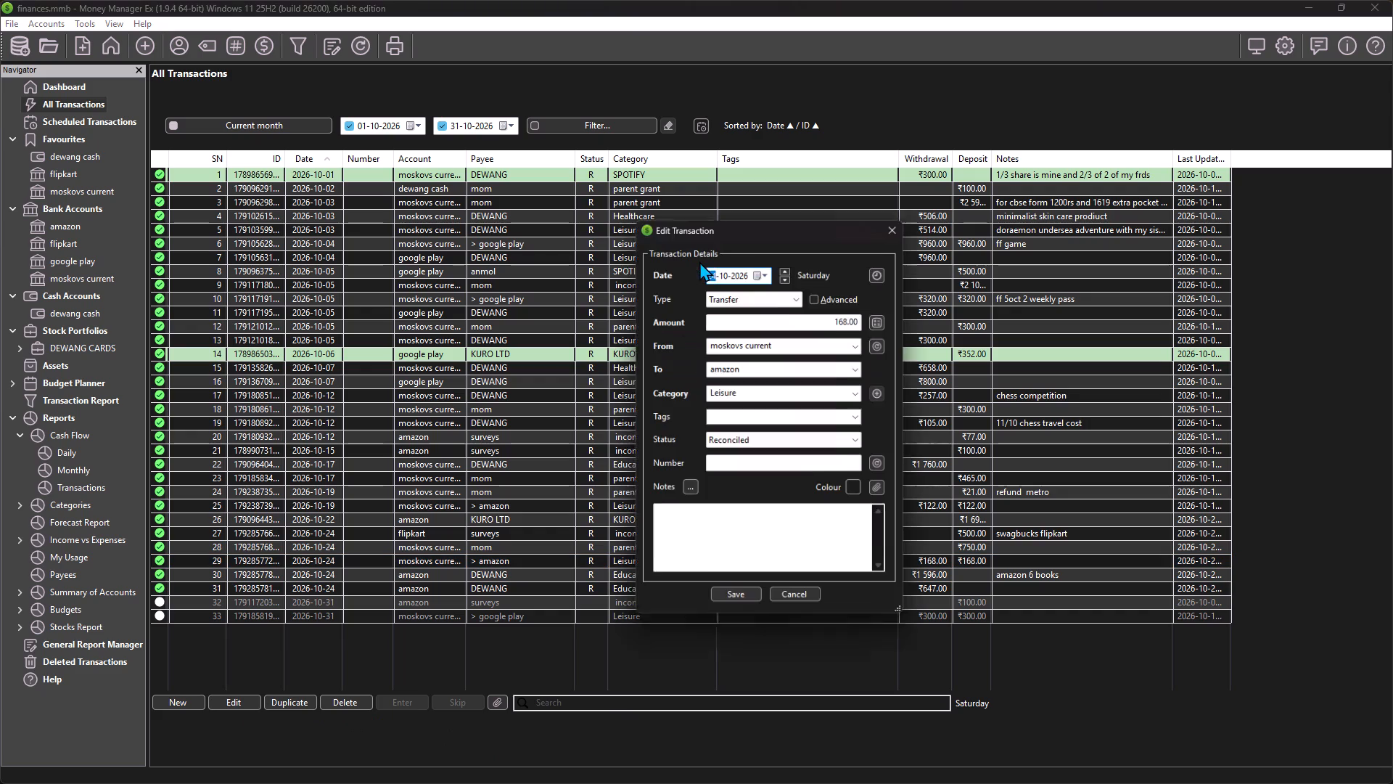
pyautogui.click(859, 364)
pyautogui.click(810, 417)
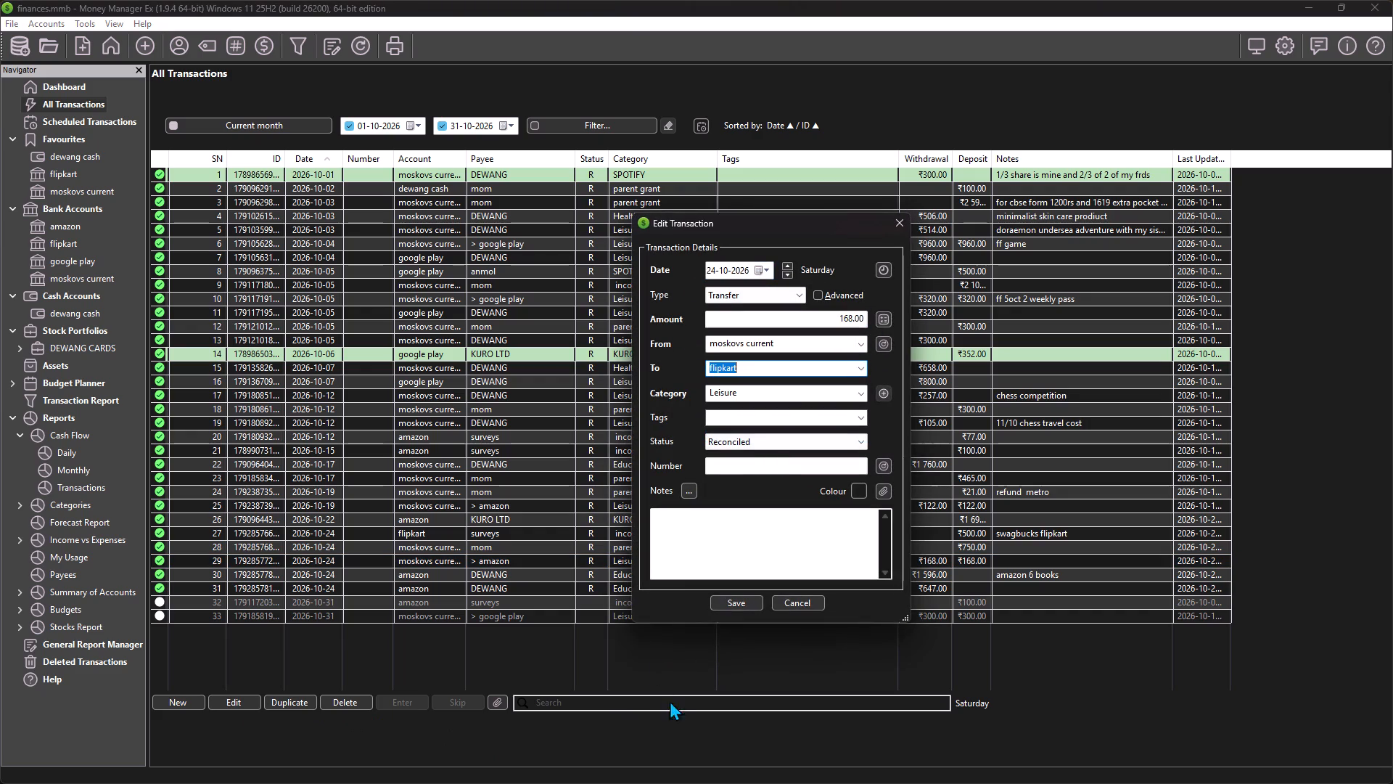
pyautogui.click(728, 602)
pyautogui.click(747, 654)
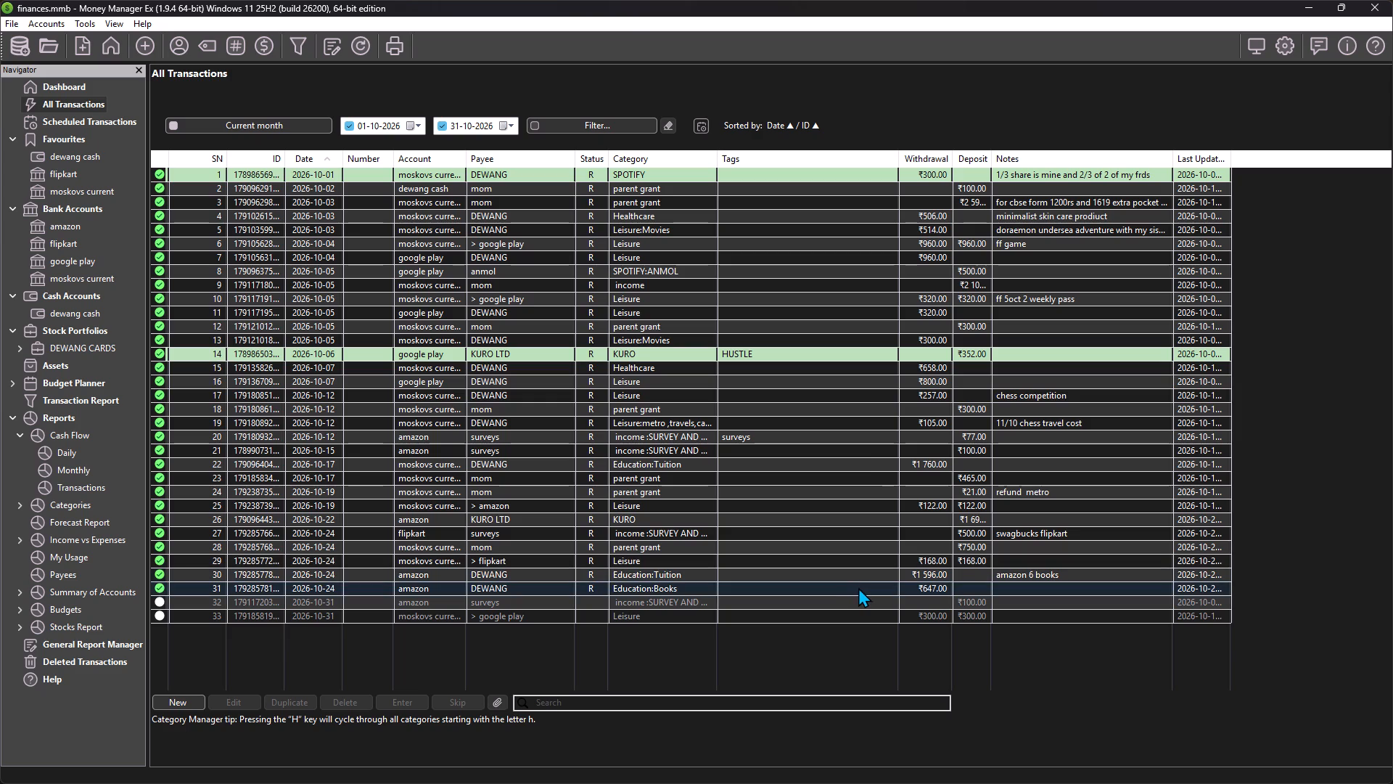
# Change the account of the 24 October 647 Education:Books withdrawal to flipkart and save it.
pyautogui.click(858, 587)
pyautogui.click(243, 706)
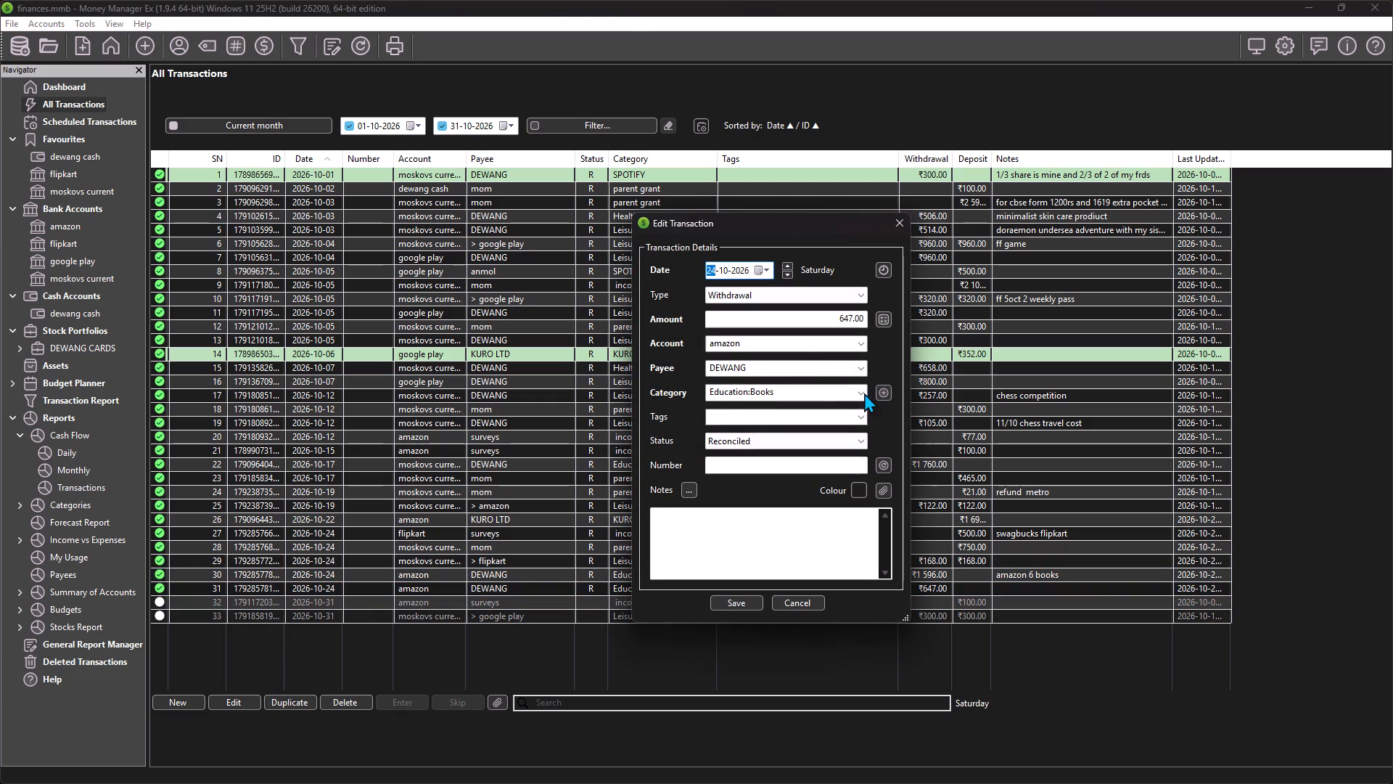
pyautogui.click(866, 342)
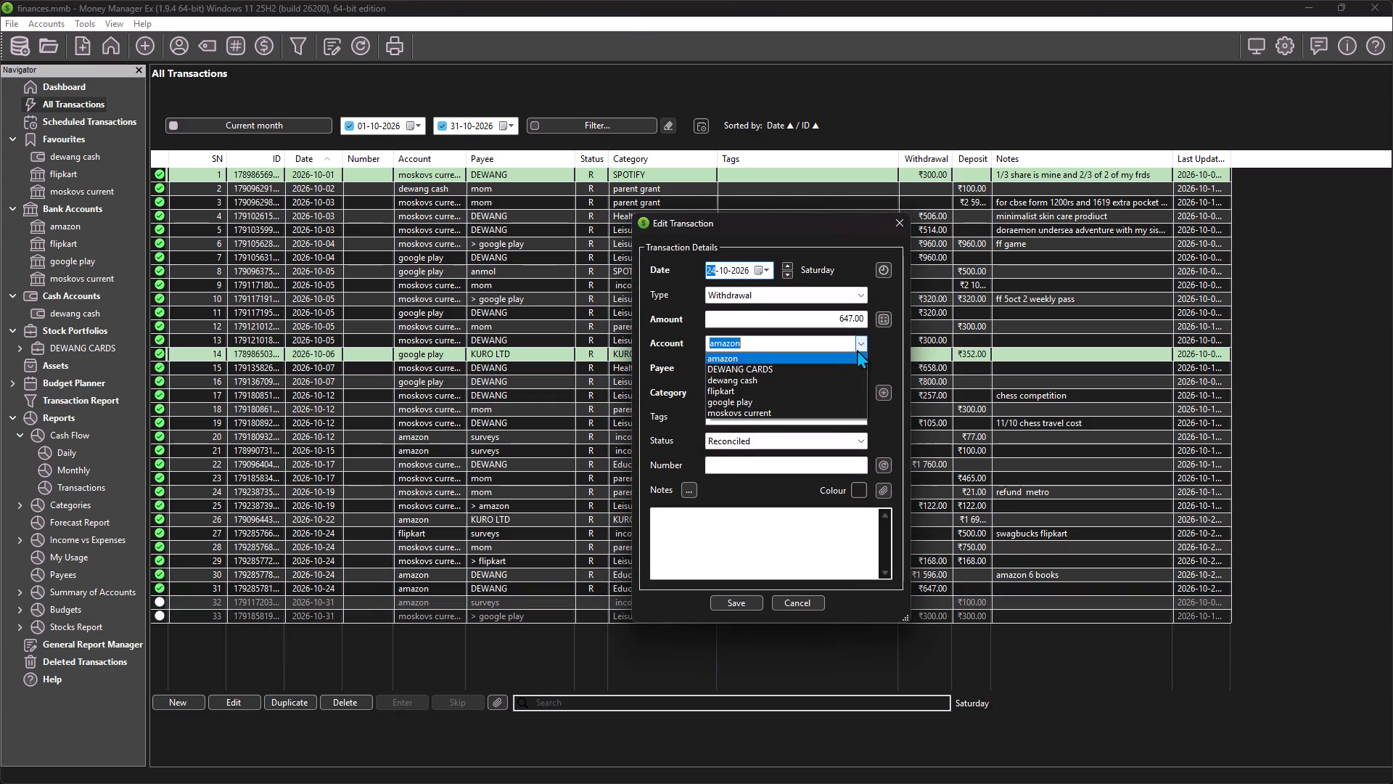
pyautogui.click(787, 387)
pyautogui.click(733, 600)
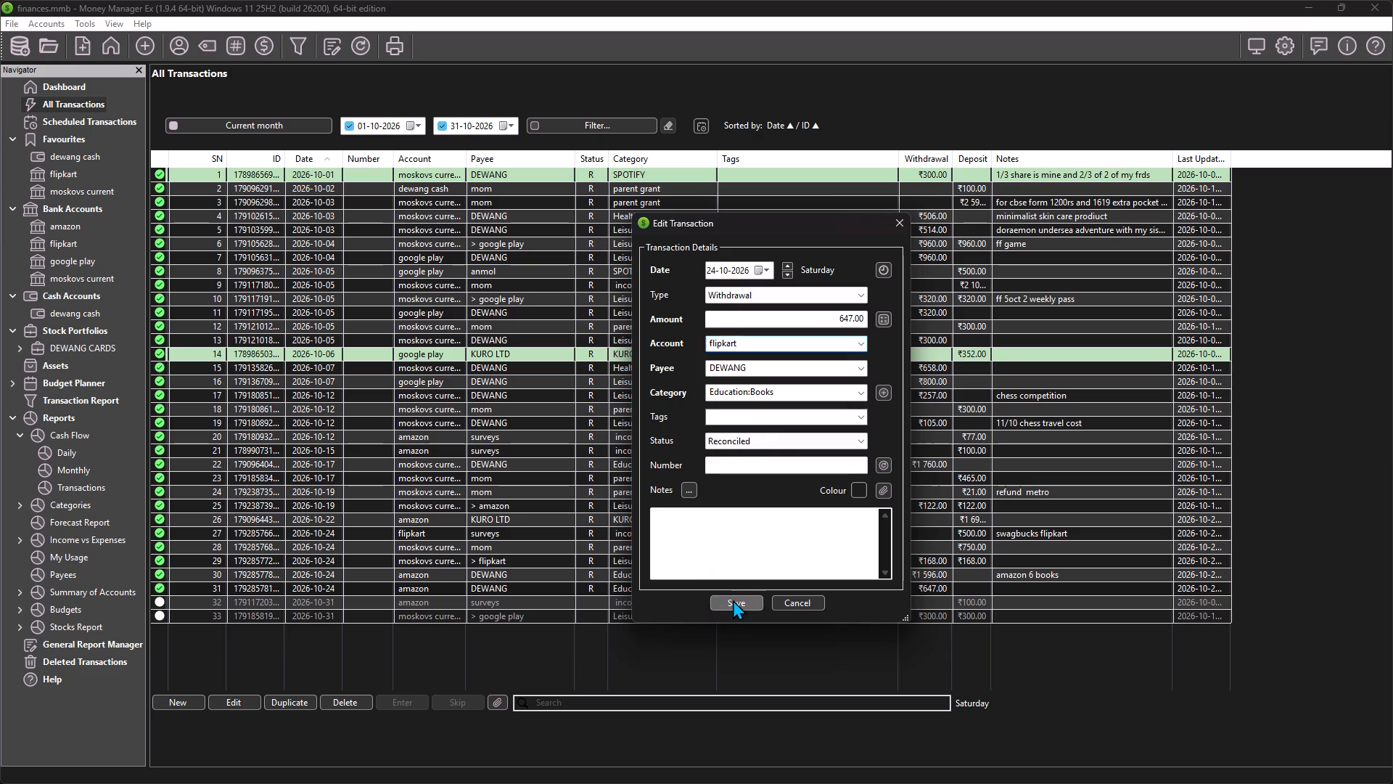
pyautogui.click(732, 653)
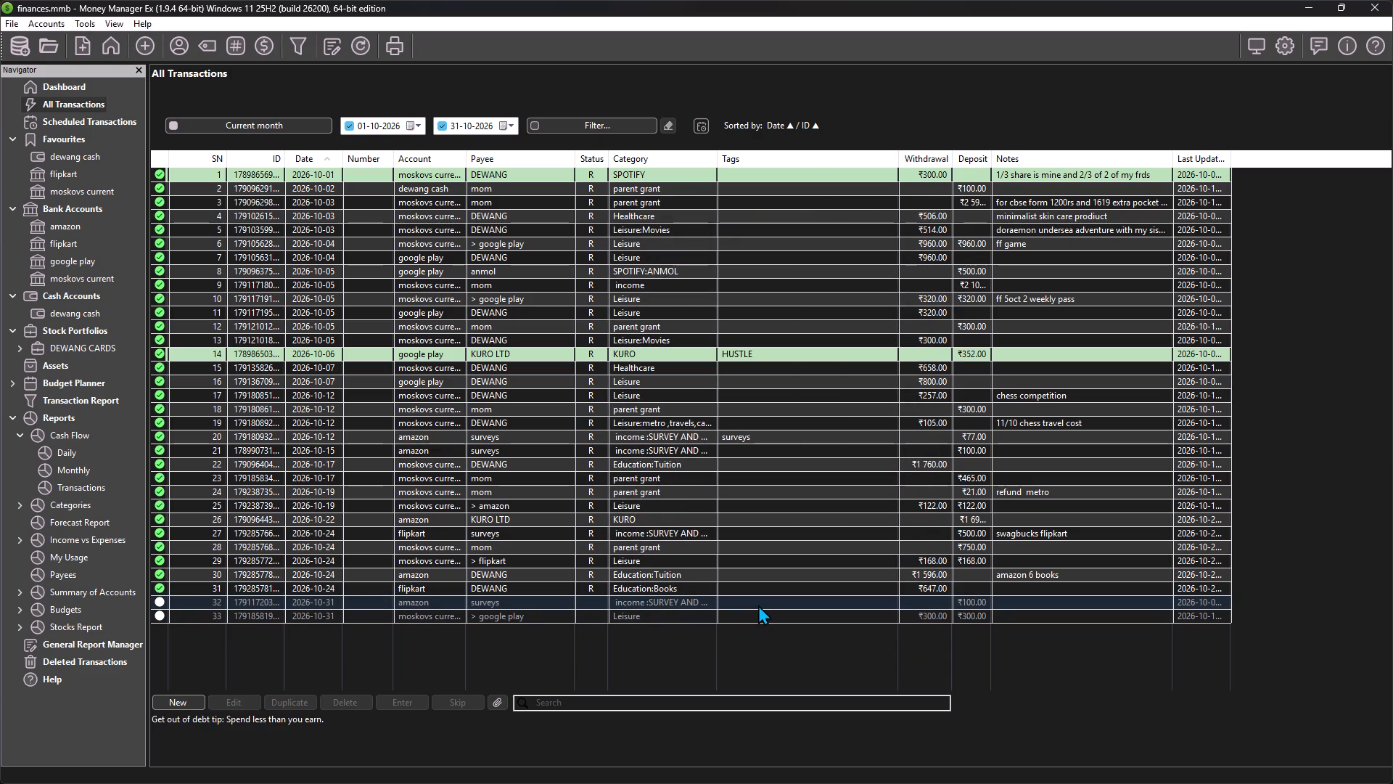
pyautogui.click(713, 652)
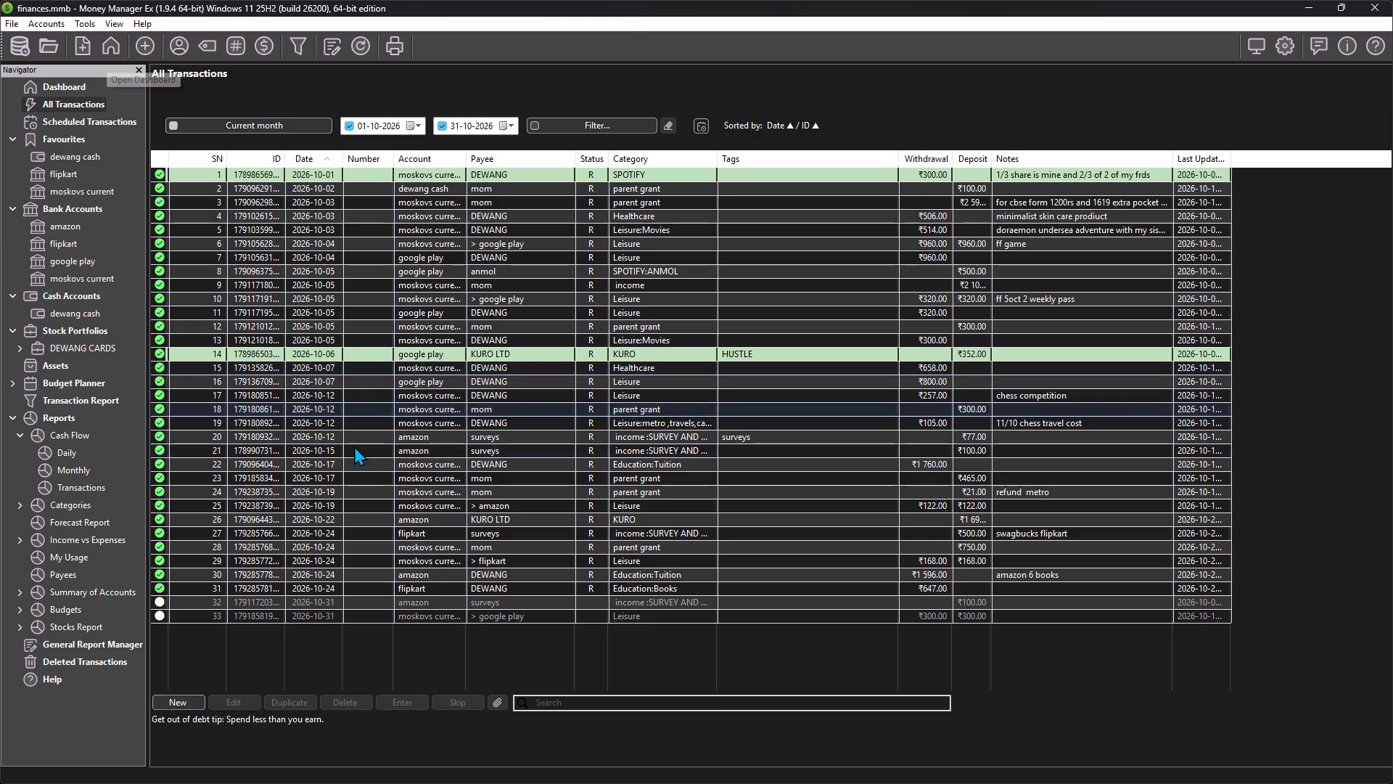
# Check the details of the 31 October transfer to google play without changing it, and review the account balances on the dashboard.
pyautogui.click(470, 615)
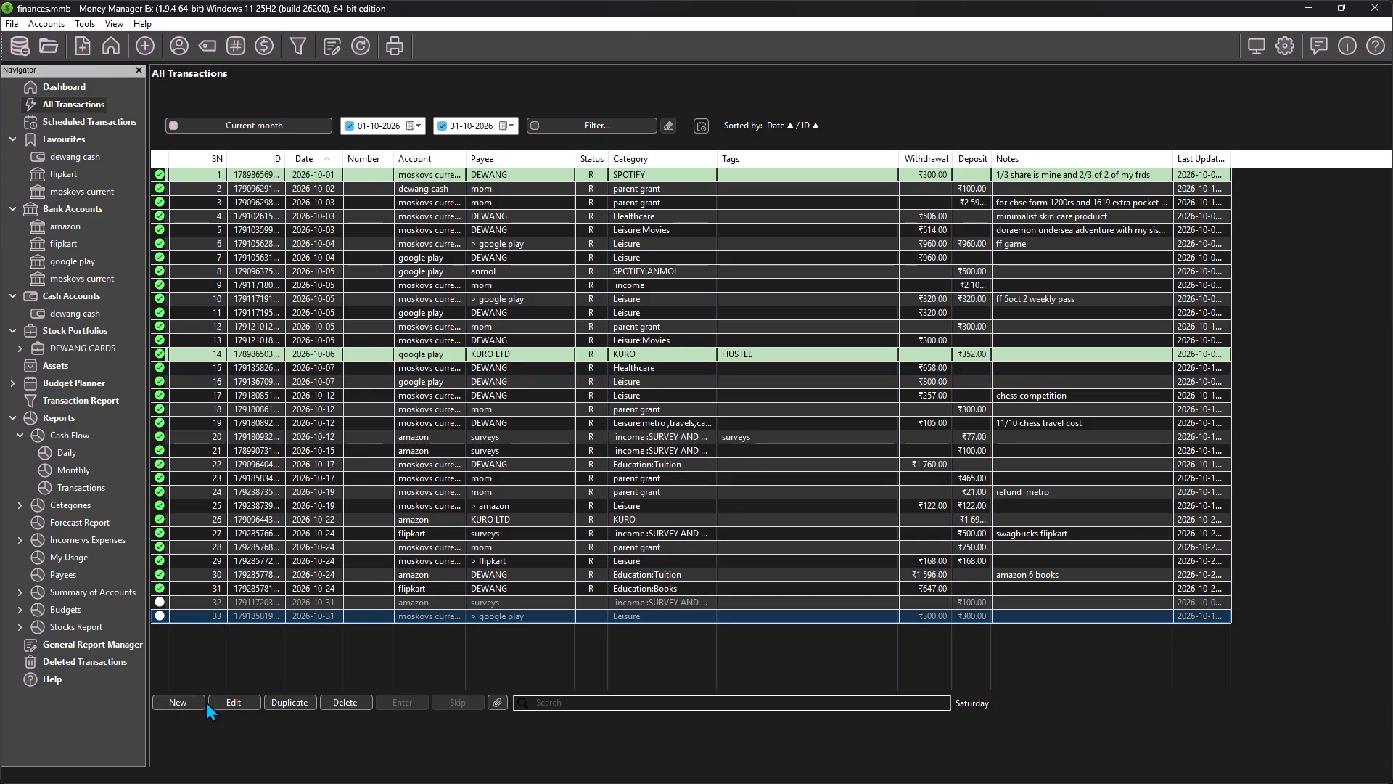
pyautogui.click(236, 702)
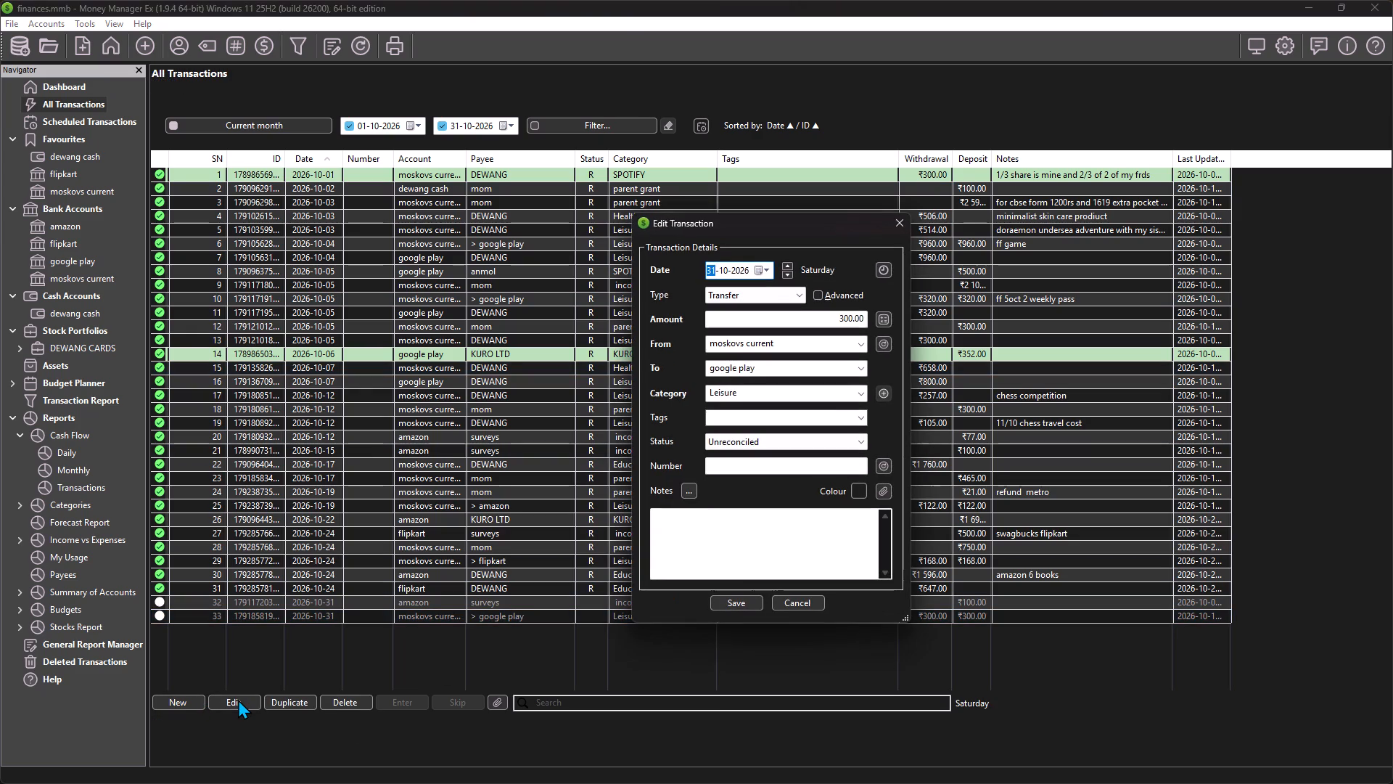
pyautogui.click(900, 229)
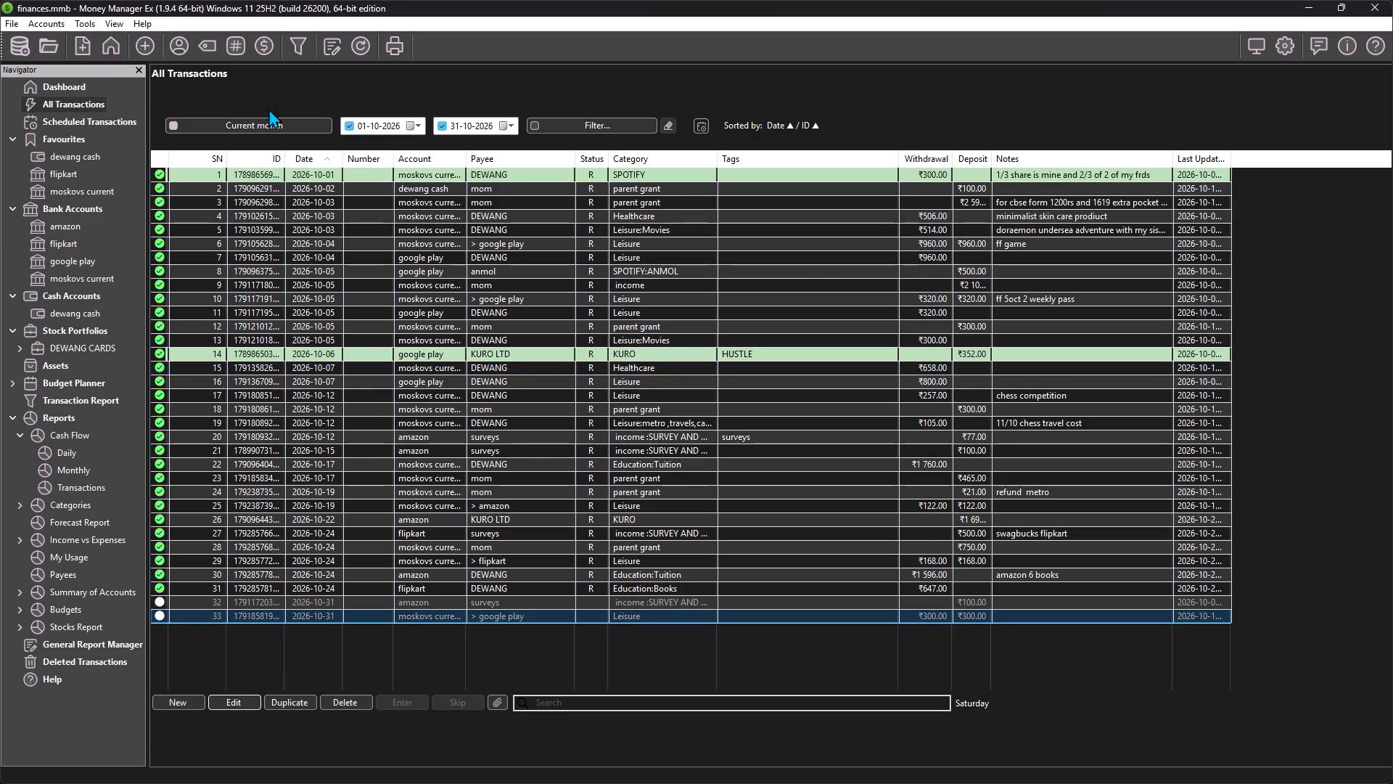
pyautogui.doubleClick(97, 46)
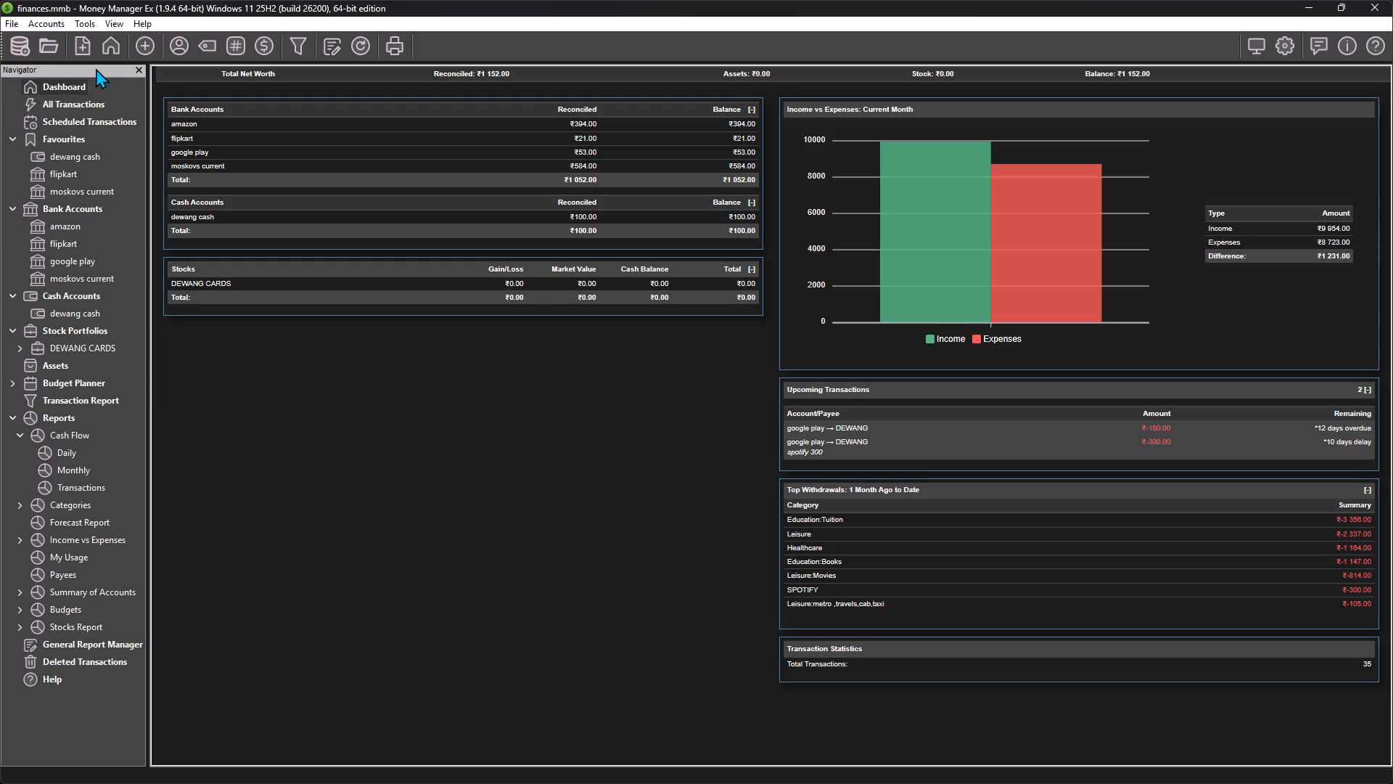
pyautogui.click(107, 41)
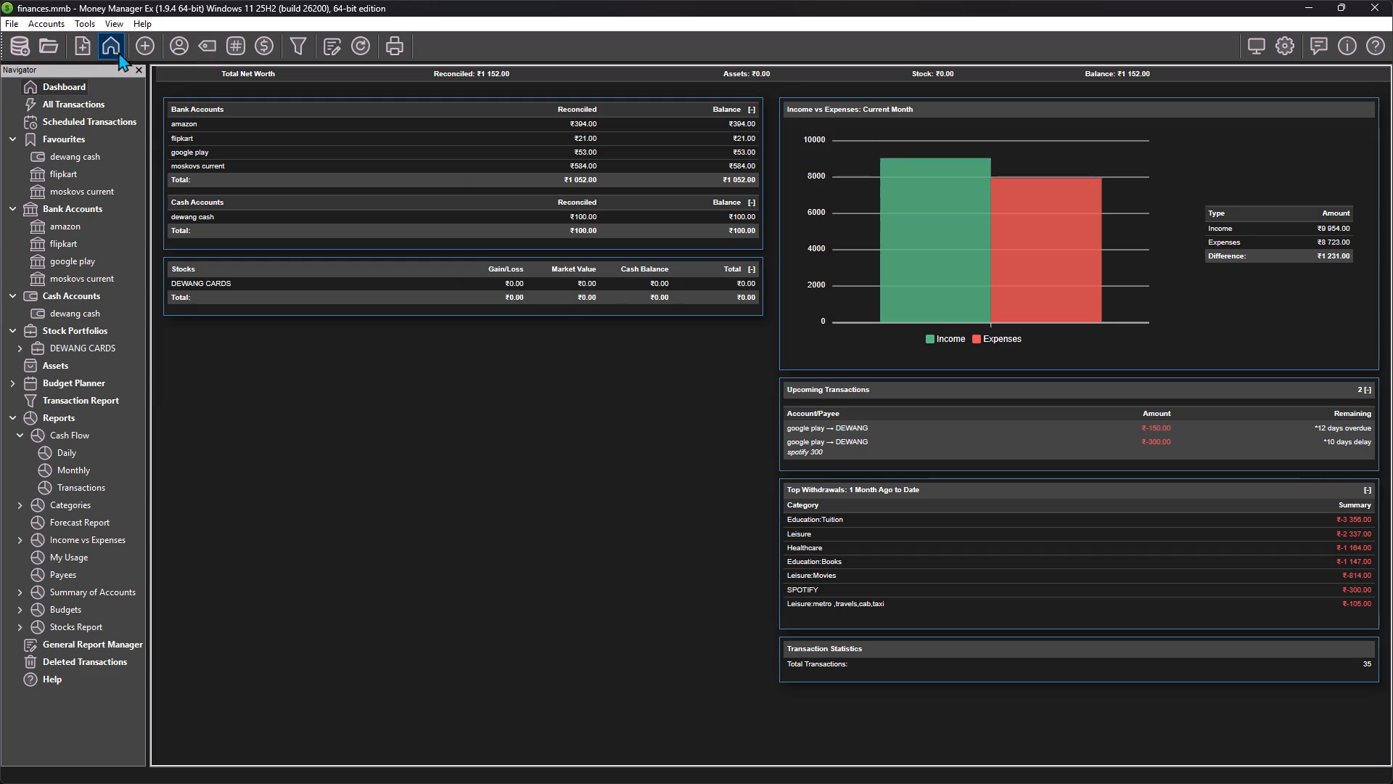
# Start a new transaction dated 22-10-2026 with an amount of 299.
pyautogui.click(136, 48)
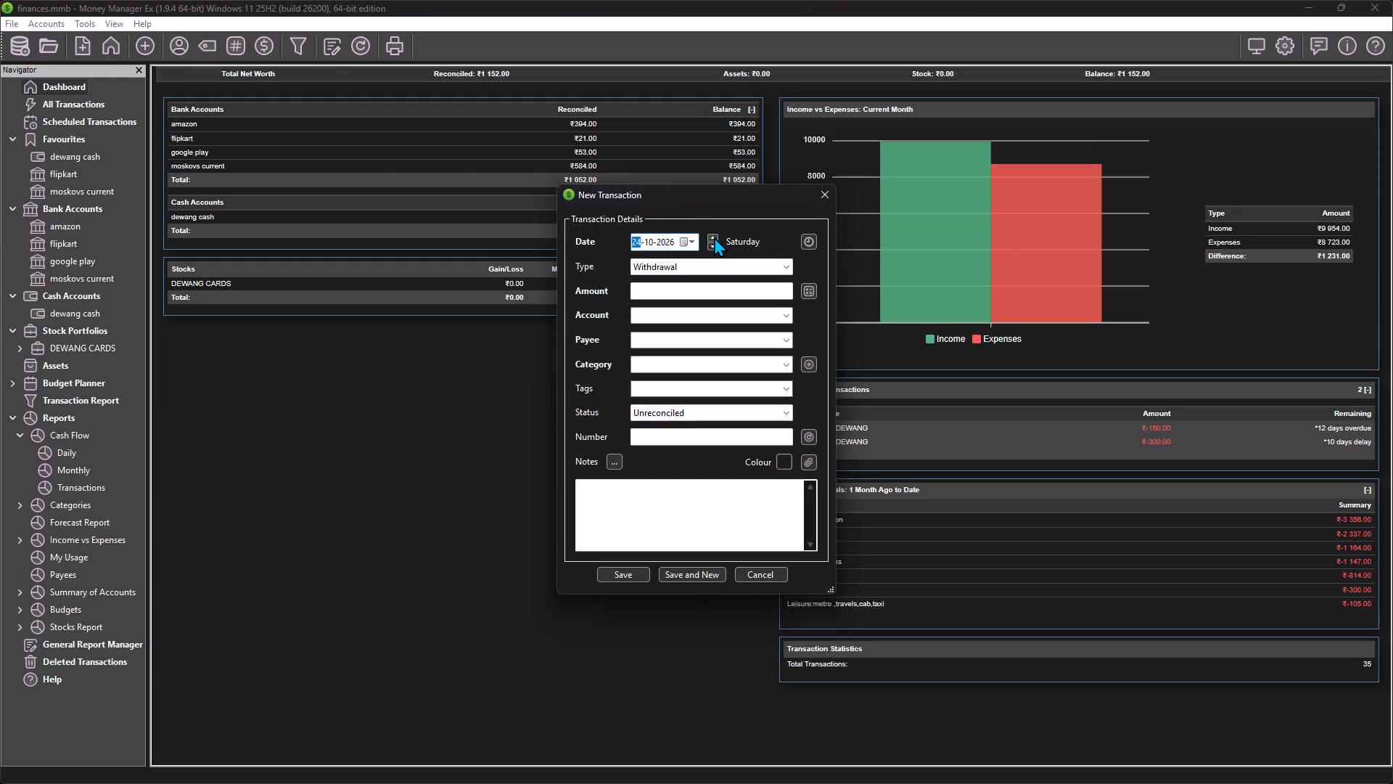
pyautogui.click(714, 237)
pyautogui.click(714, 237)
pyautogui.click(714, 237)
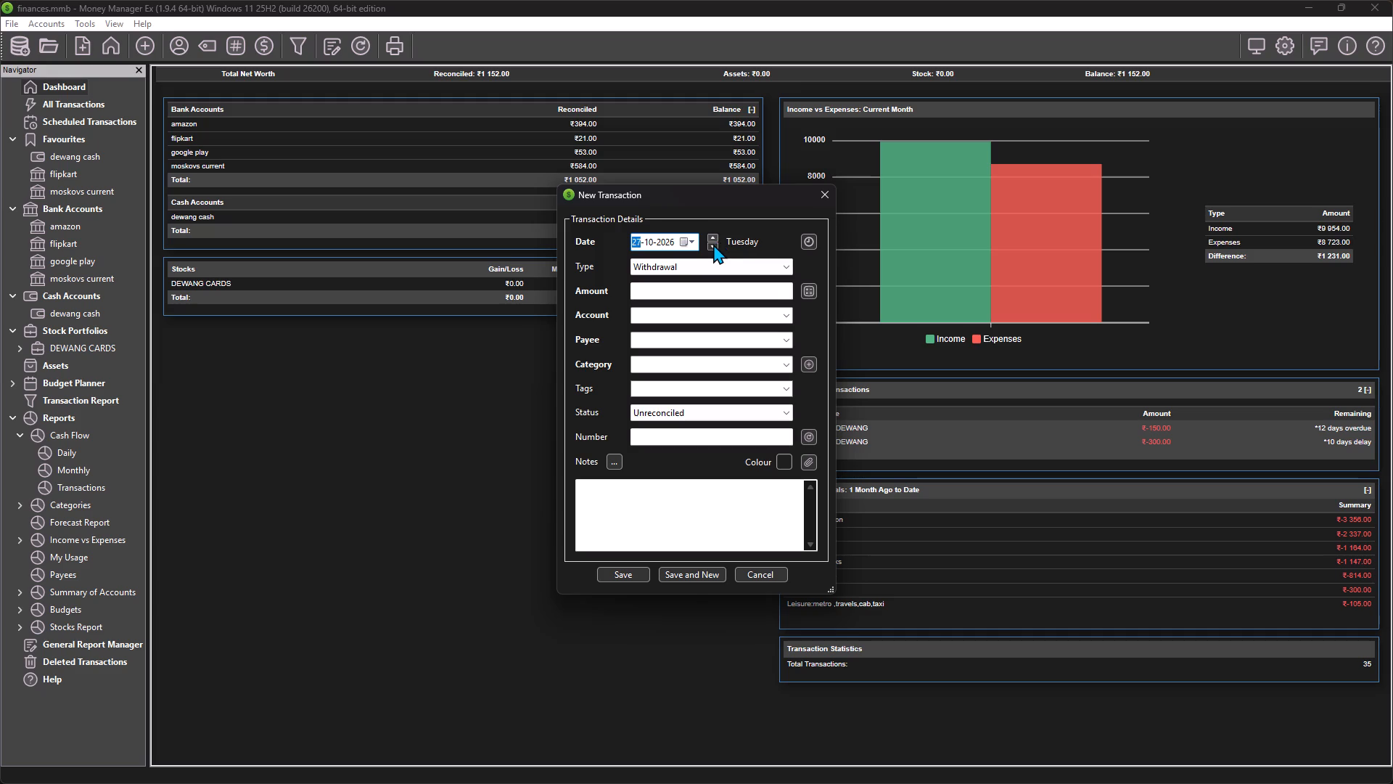
pyautogui.tripleClick(713, 244)
pyautogui.click(713, 244)
pyautogui.click(713, 244)
pyautogui.click(728, 293)
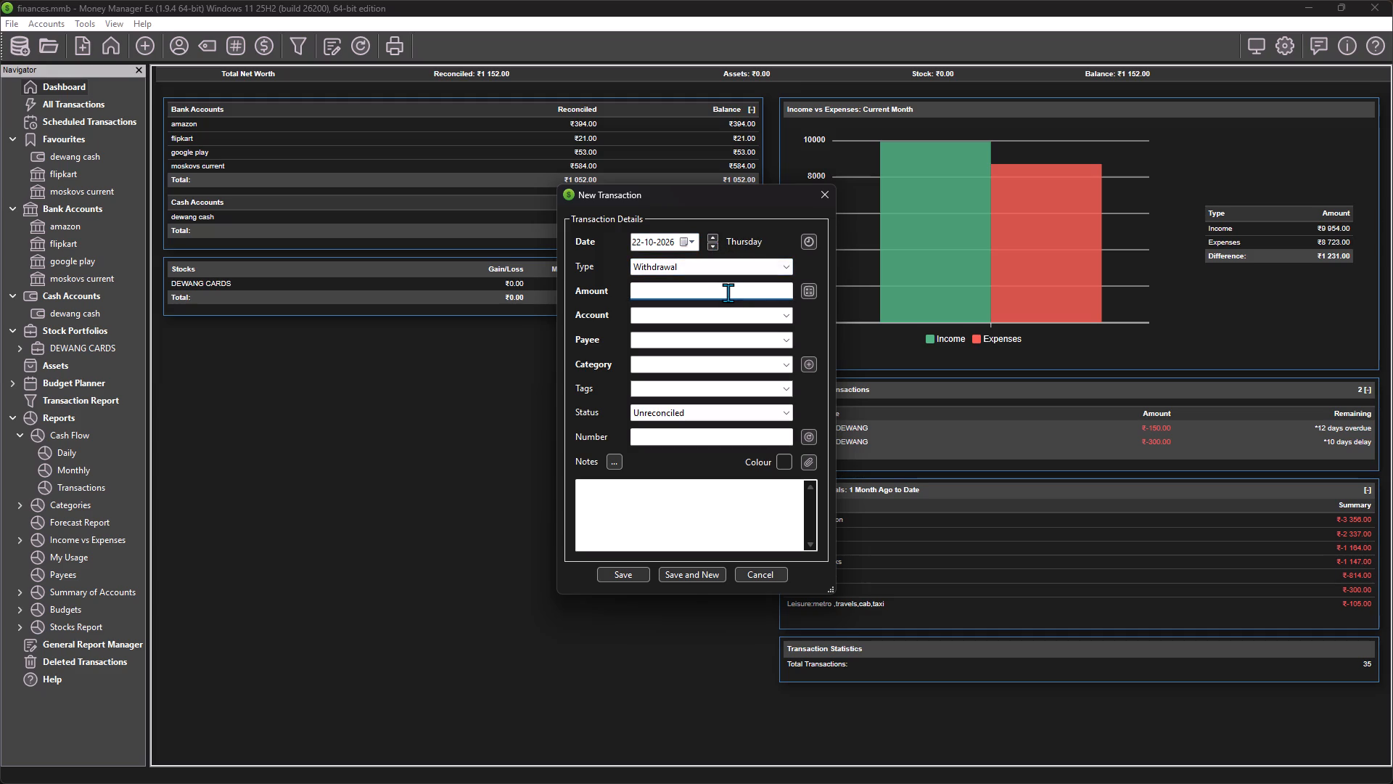
pyautogui.write('299')
# Make the 299 entry a transfer from the amazon account to google play.
pyautogui.click(749, 268)
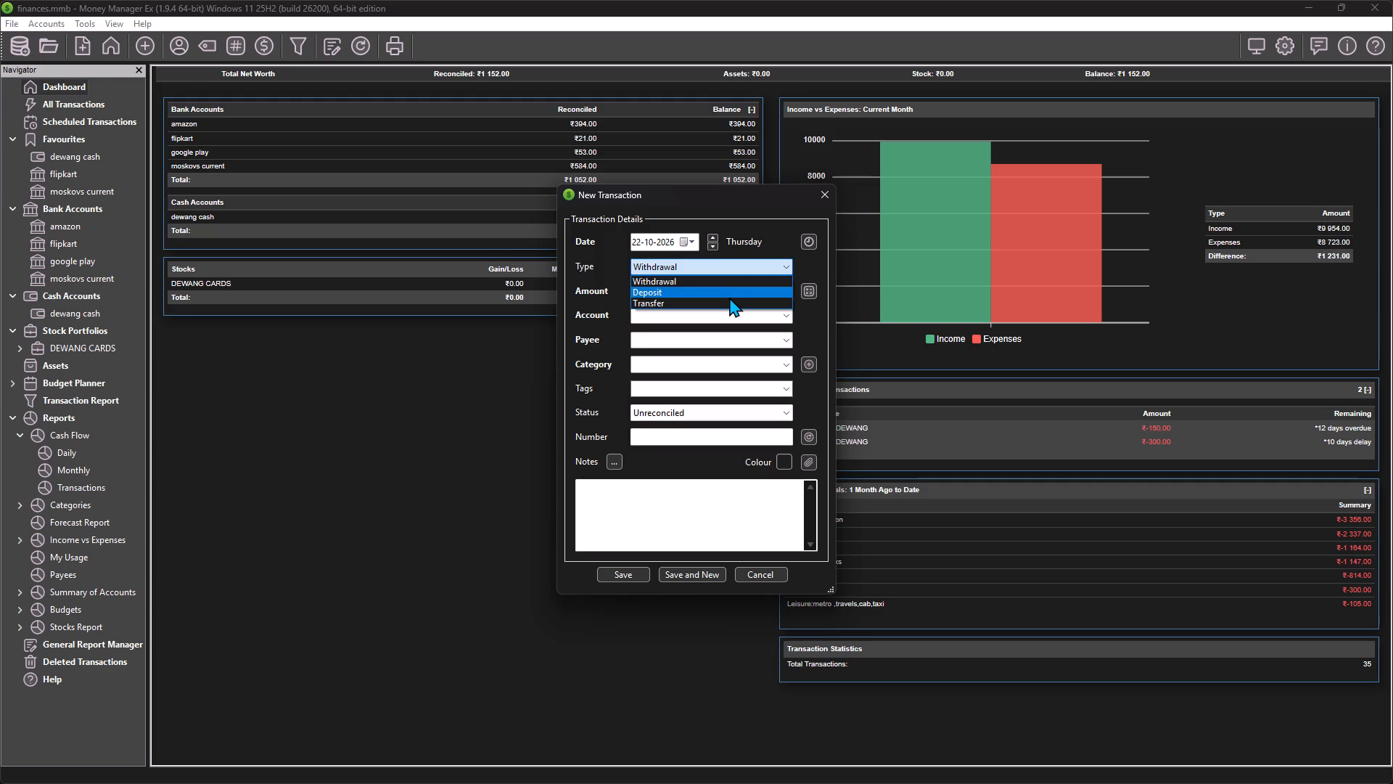
pyautogui.click(729, 299)
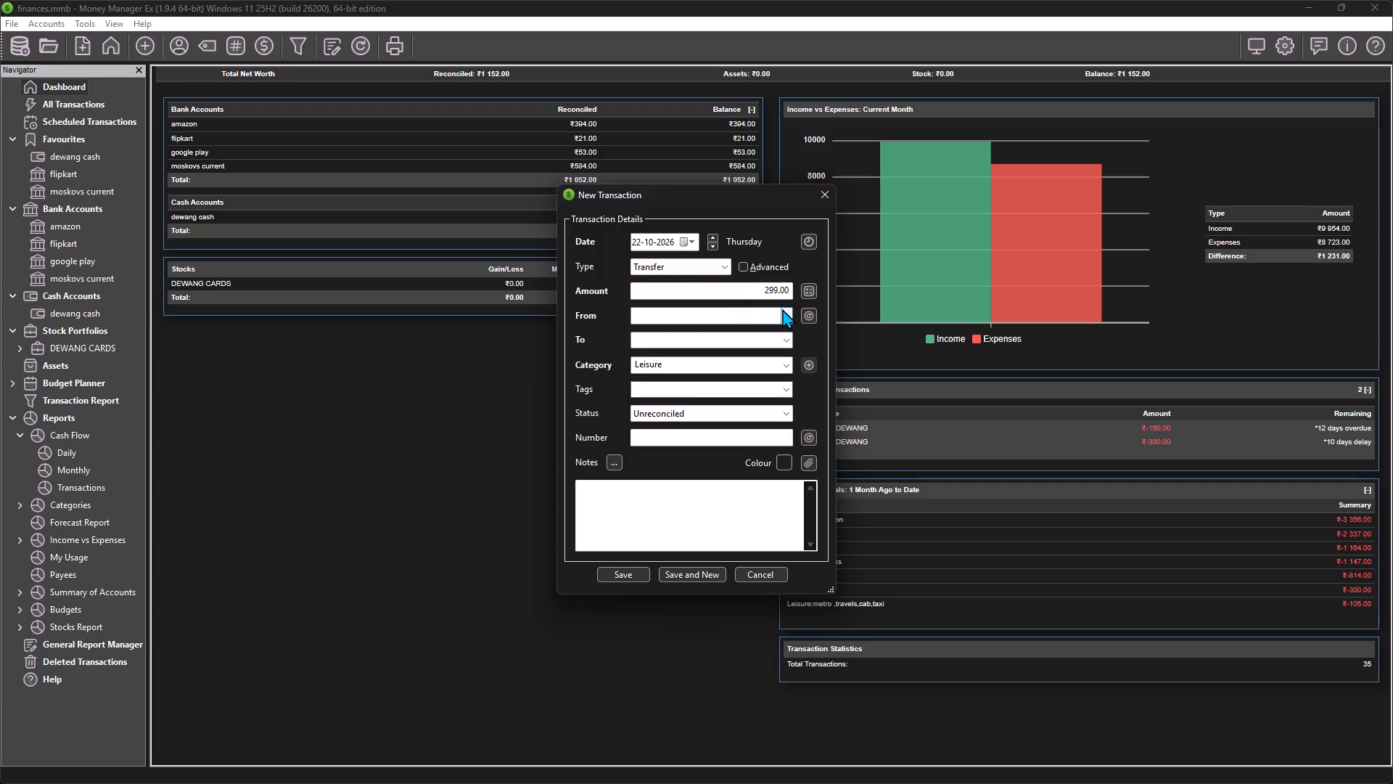
pyautogui.click(782, 309)
pyautogui.click(726, 330)
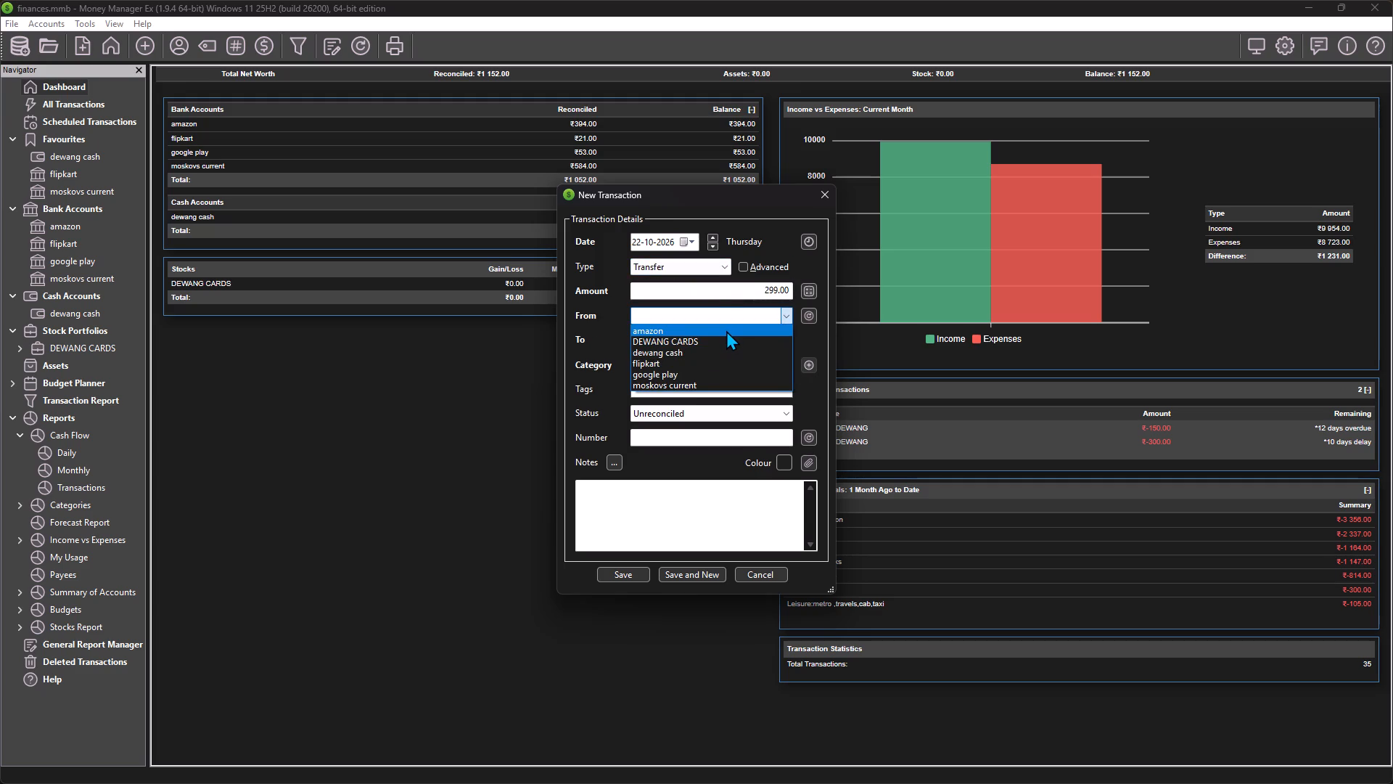
pyautogui.click(786, 333)
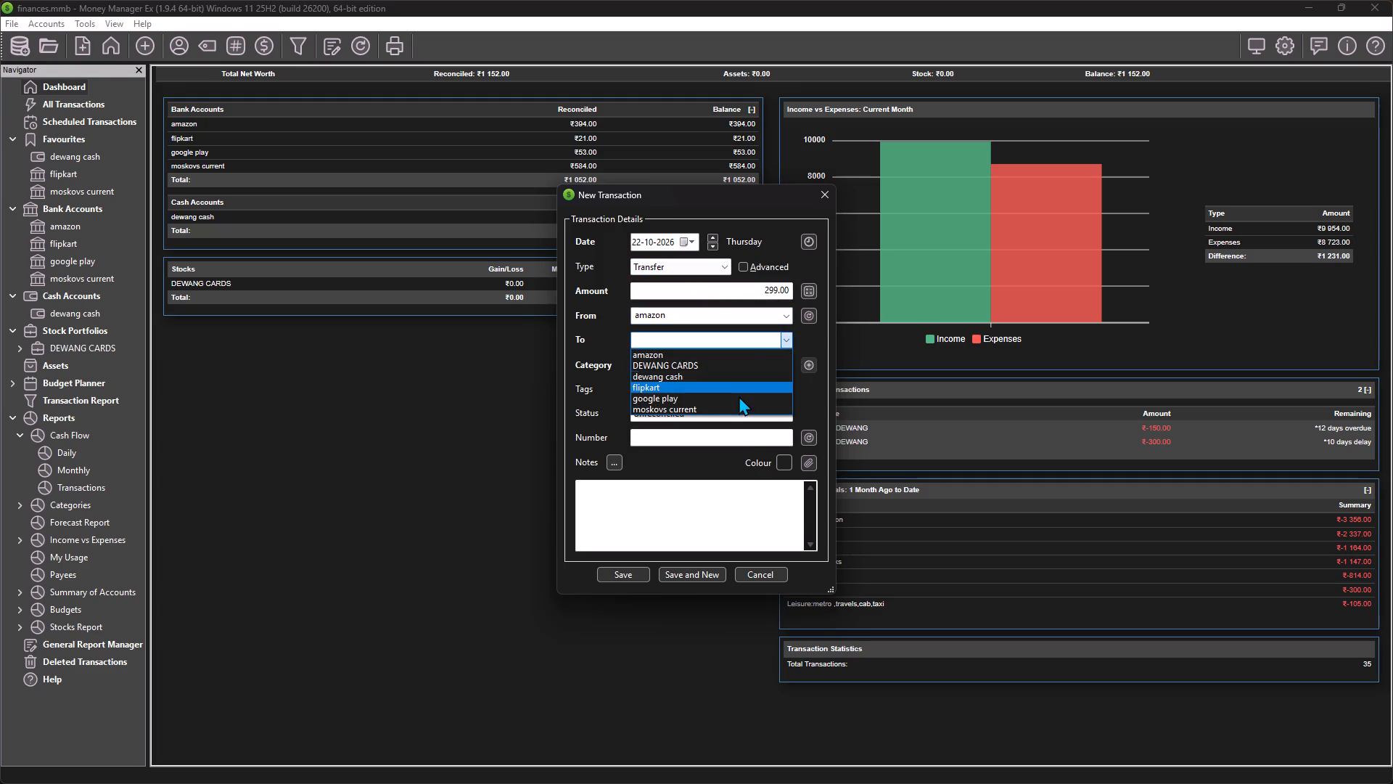
pyautogui.click(739, 400)
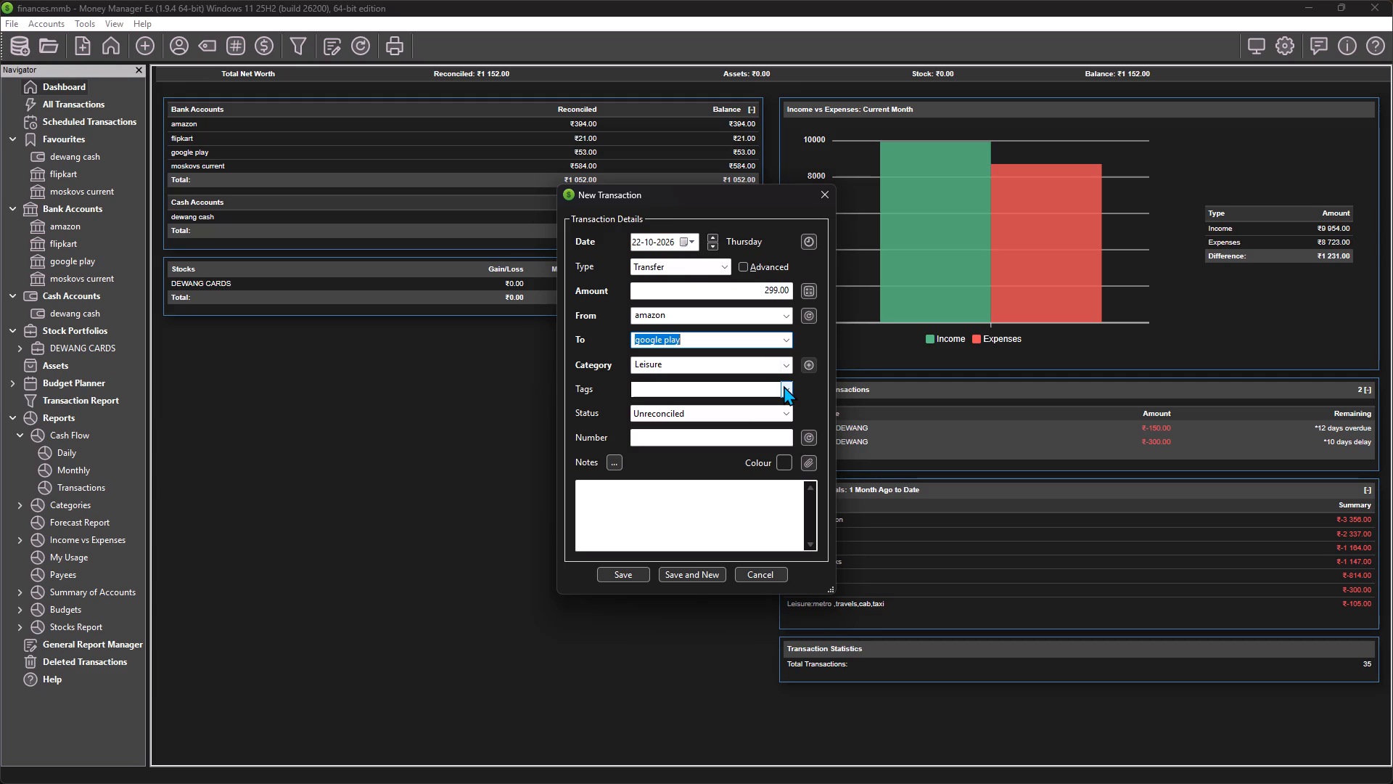
# Set the transfer's status to Reconciled and save it, continuing with a new blank transaction.
pyautogui.moveTo(784, 386); pyautogui.dragTo(784, 415)
pyautogui.moveTo(784, 415); pyautogui.dragTo(751, 451)
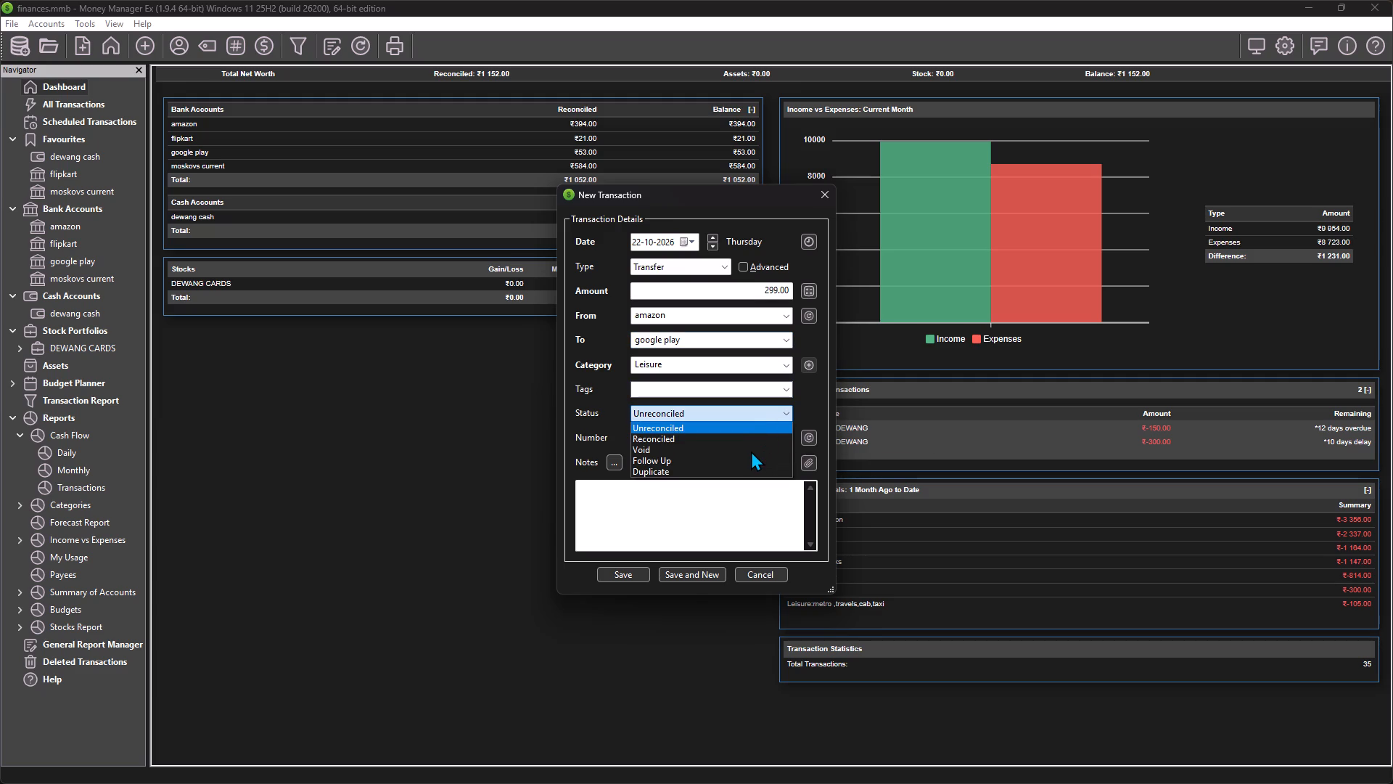
pyautogui.moveTo(751, 451); pyautogui.dragTo(741, 444)
pyautogui.click(741, 444)
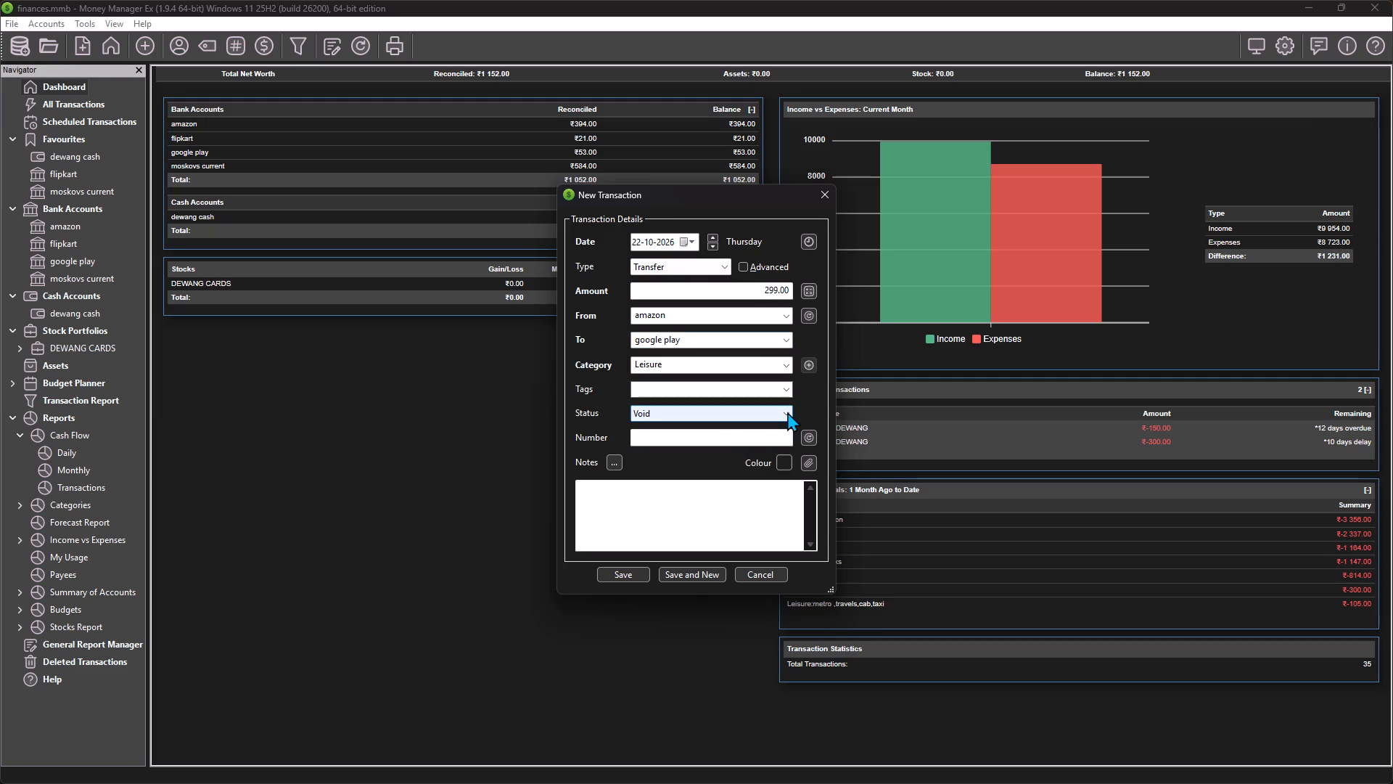
pyautogui.click(787, 412)
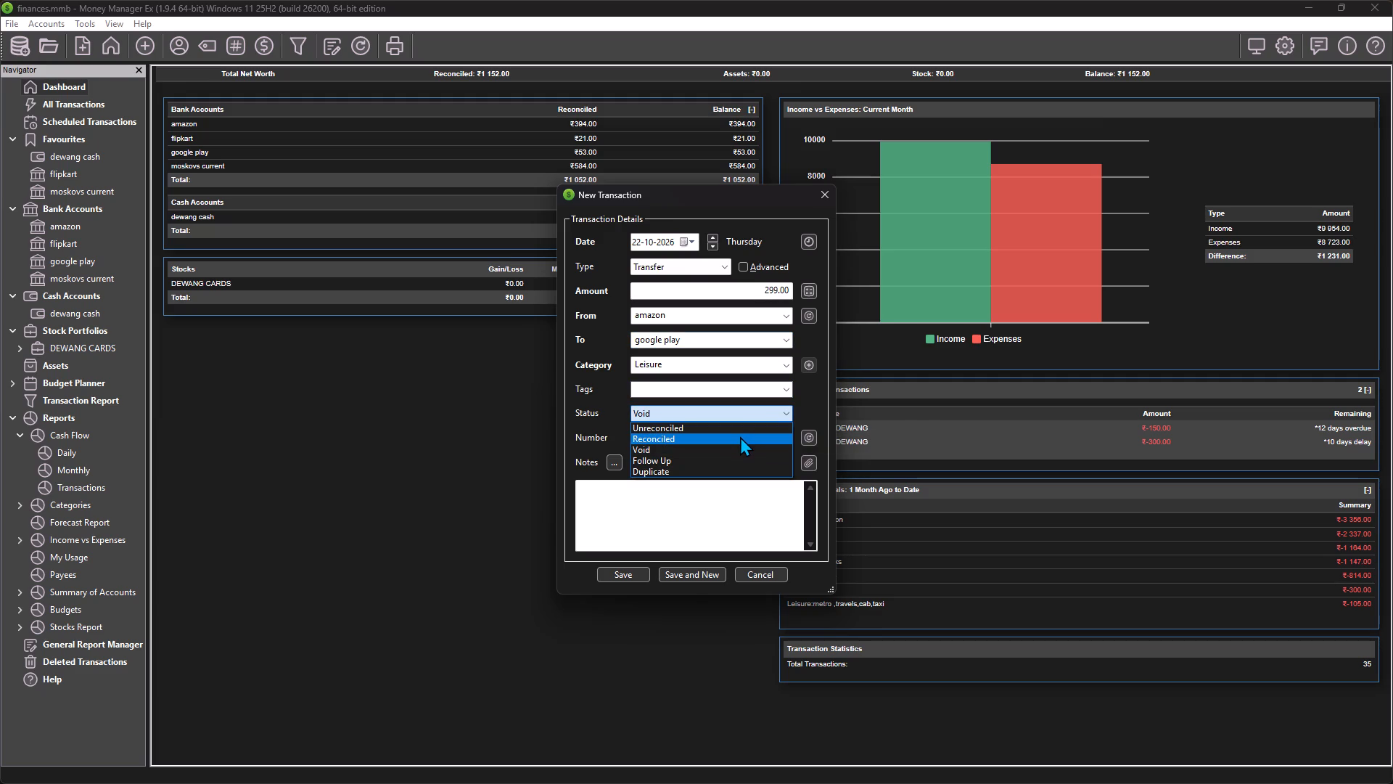
pyautogui.click(740, 436)
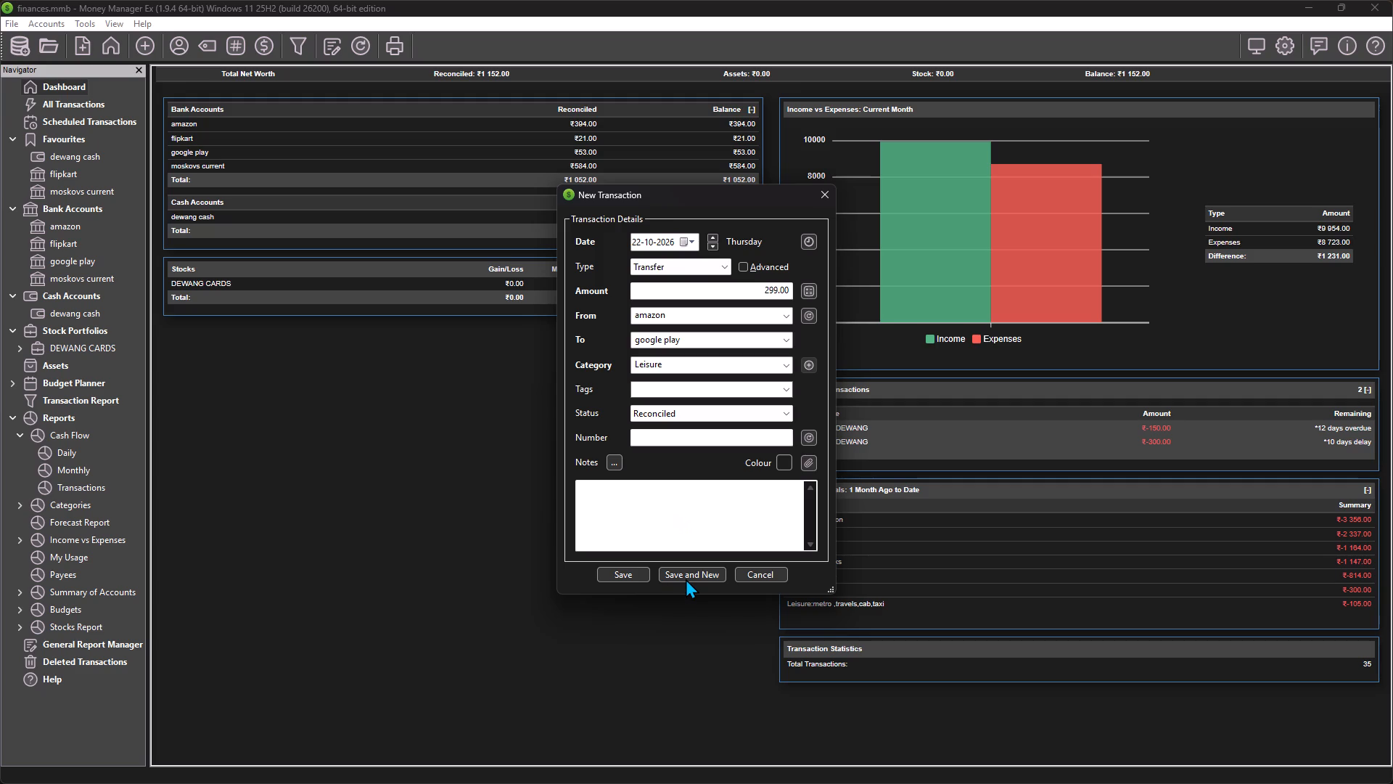
pyautogui.click(686, 579)
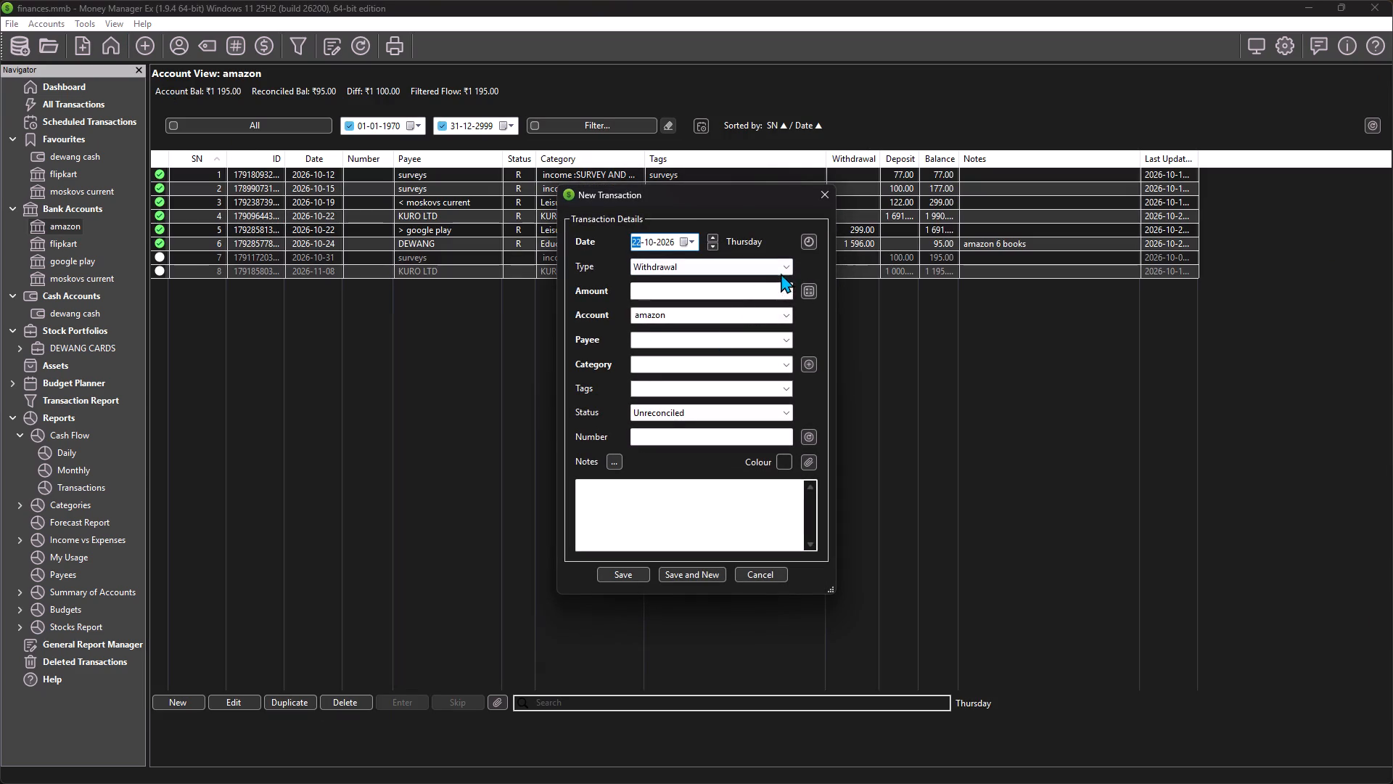
# For the new 22 October withdrawal, choose the google play account, payee DEWANG and category Leisure.
pyautogui.click(778, 310)
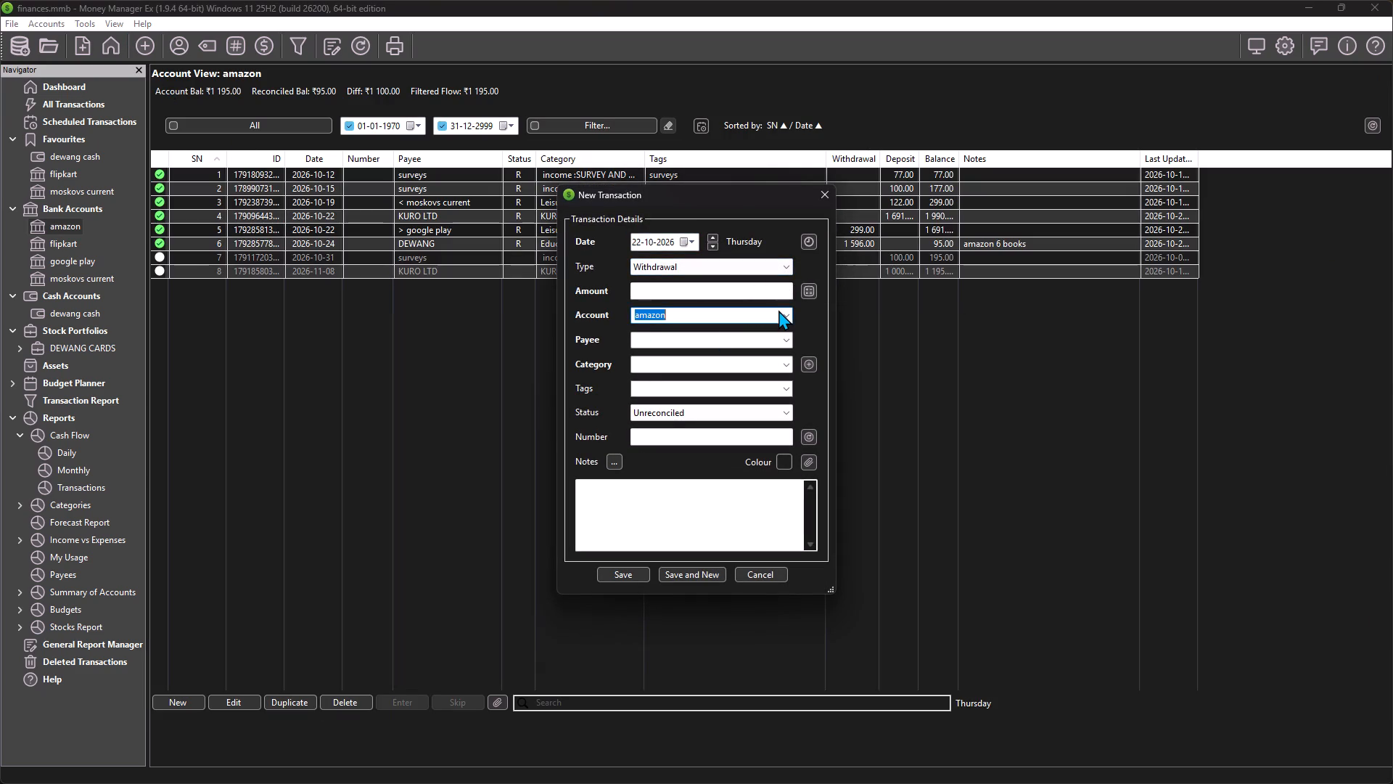
pyautogui.click(788, 311)
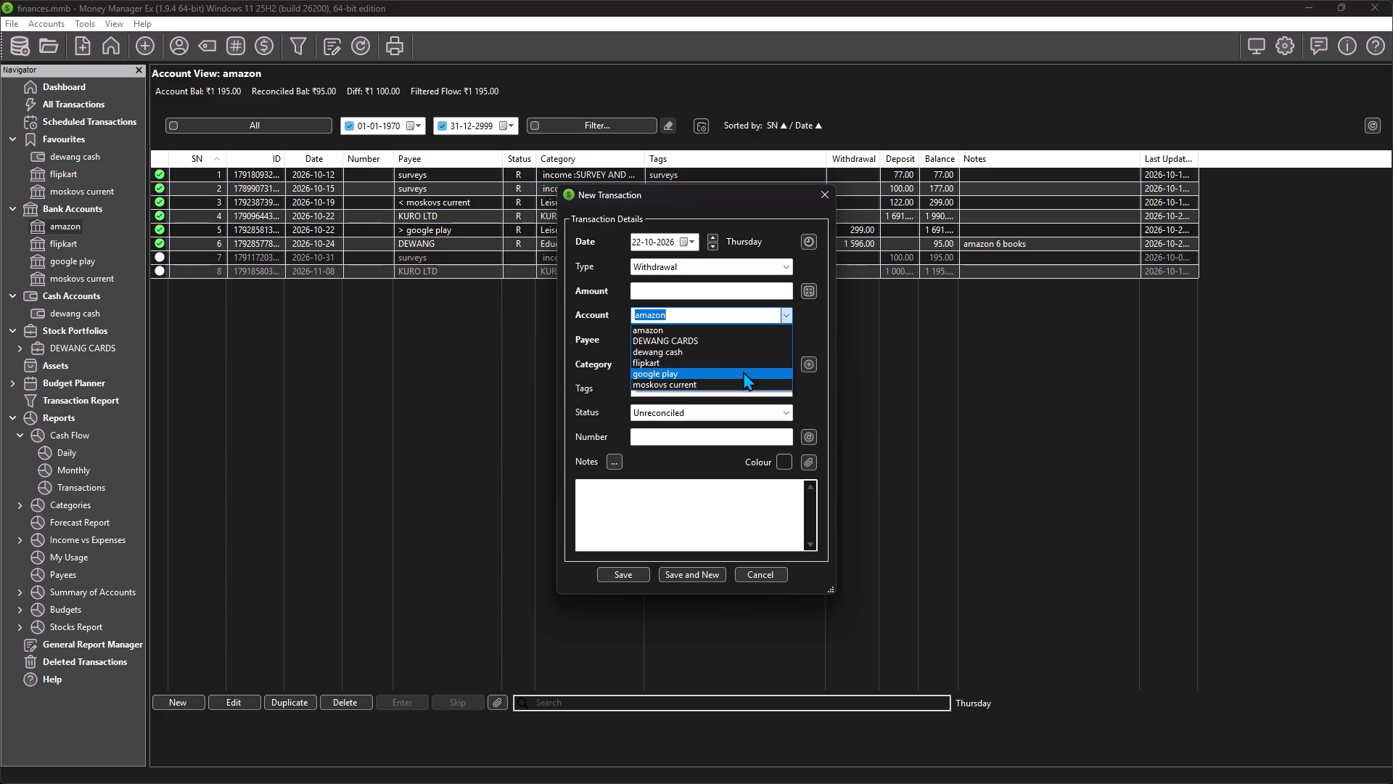
pyautogui.click(743, 371)
pyautogui.moveTo(786, 339); pyautogui.dragTo(724, 366)
pyautogui.click(724, 366)
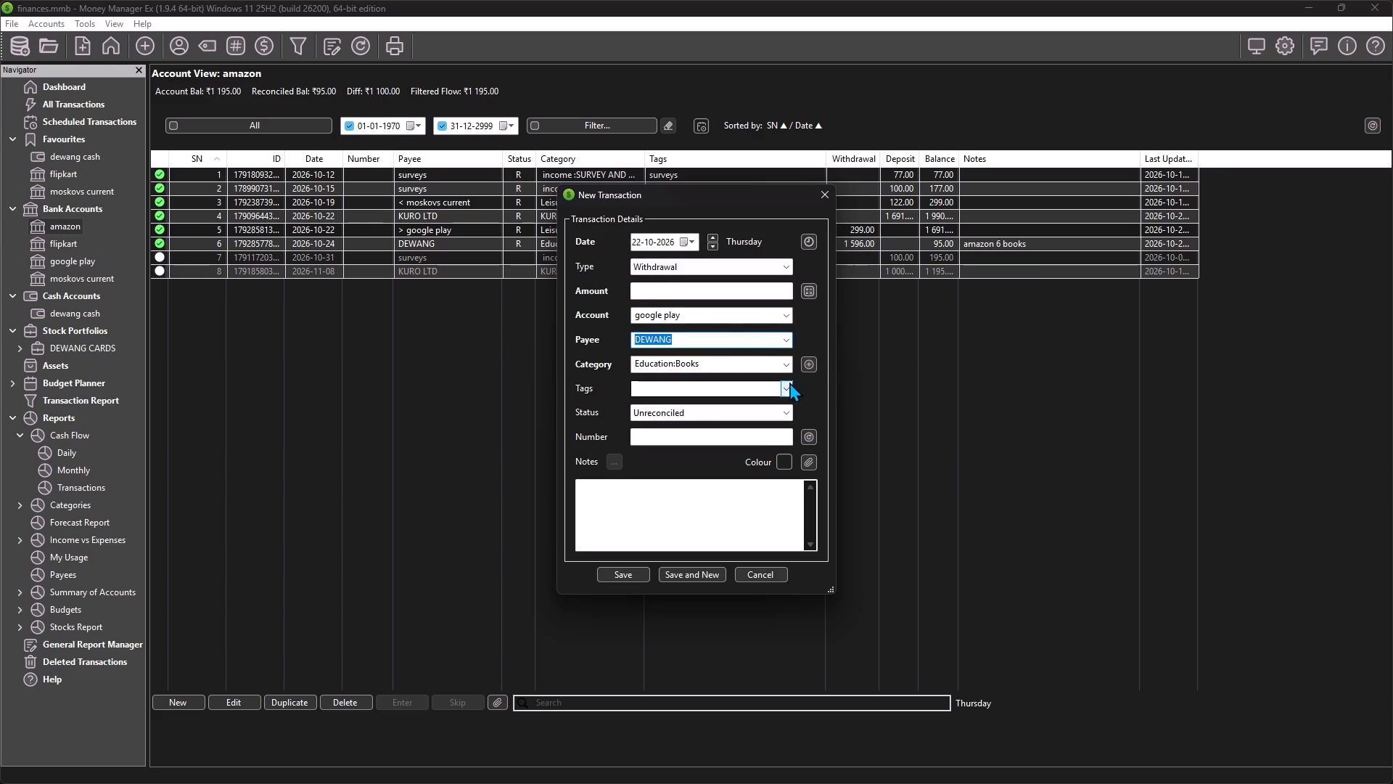
pyautogui.click(780, 369)
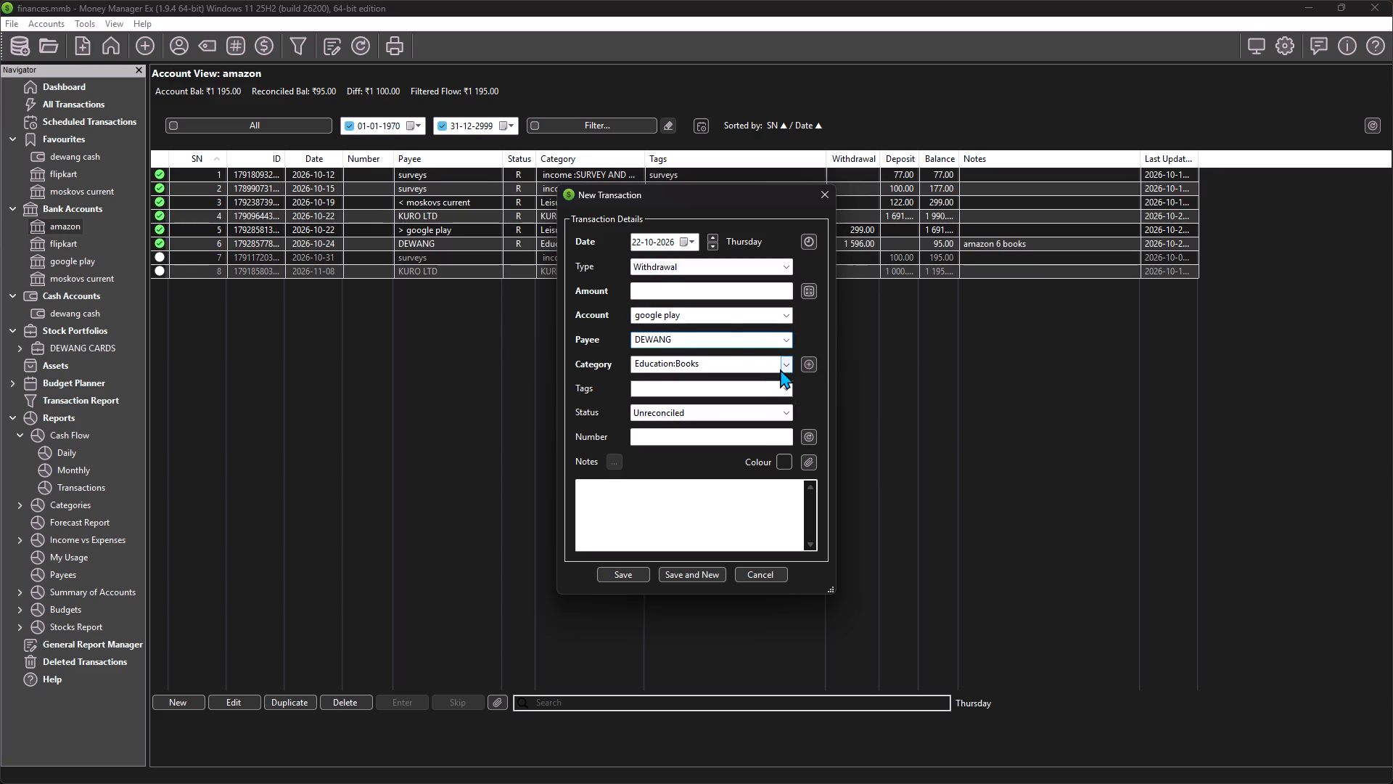
pyautogui.click(783, 367)
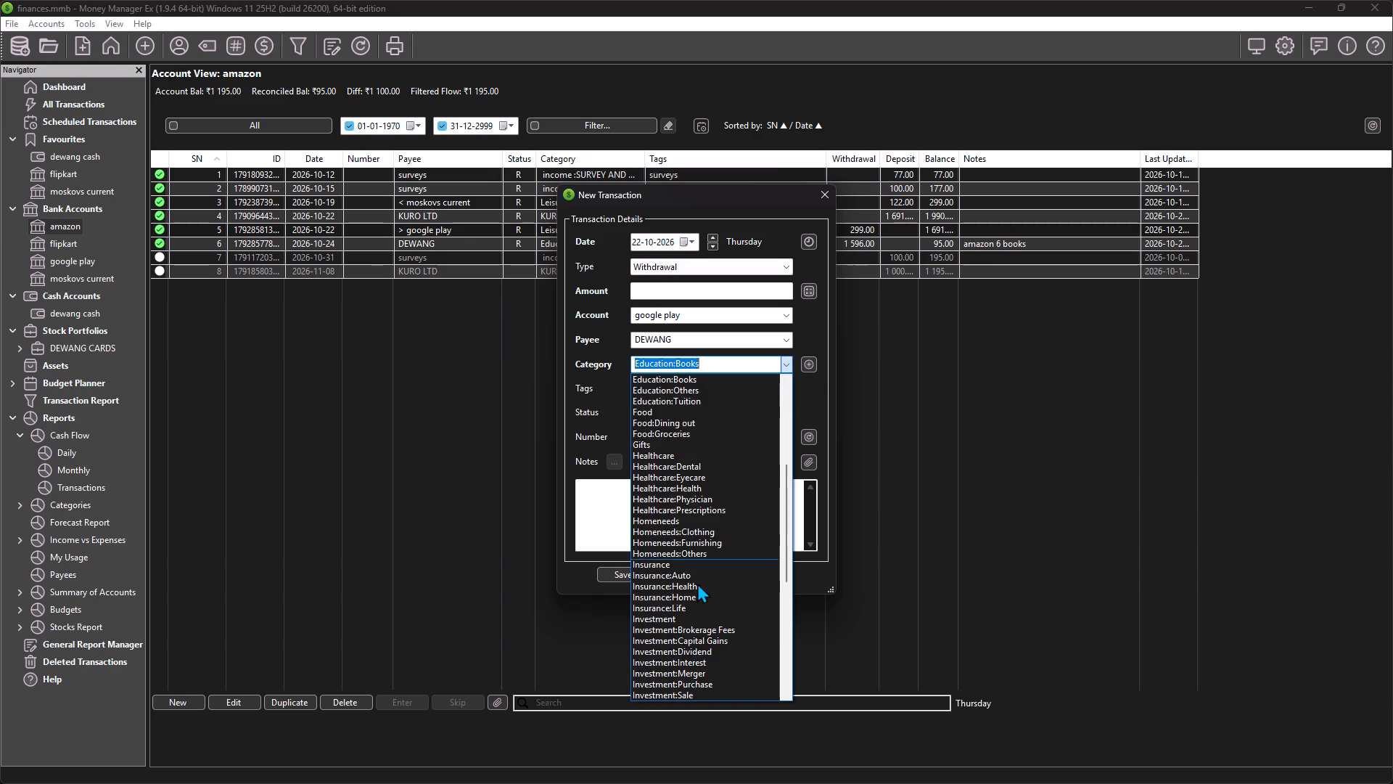
pyautogui.scroll(-18, 691, 566)
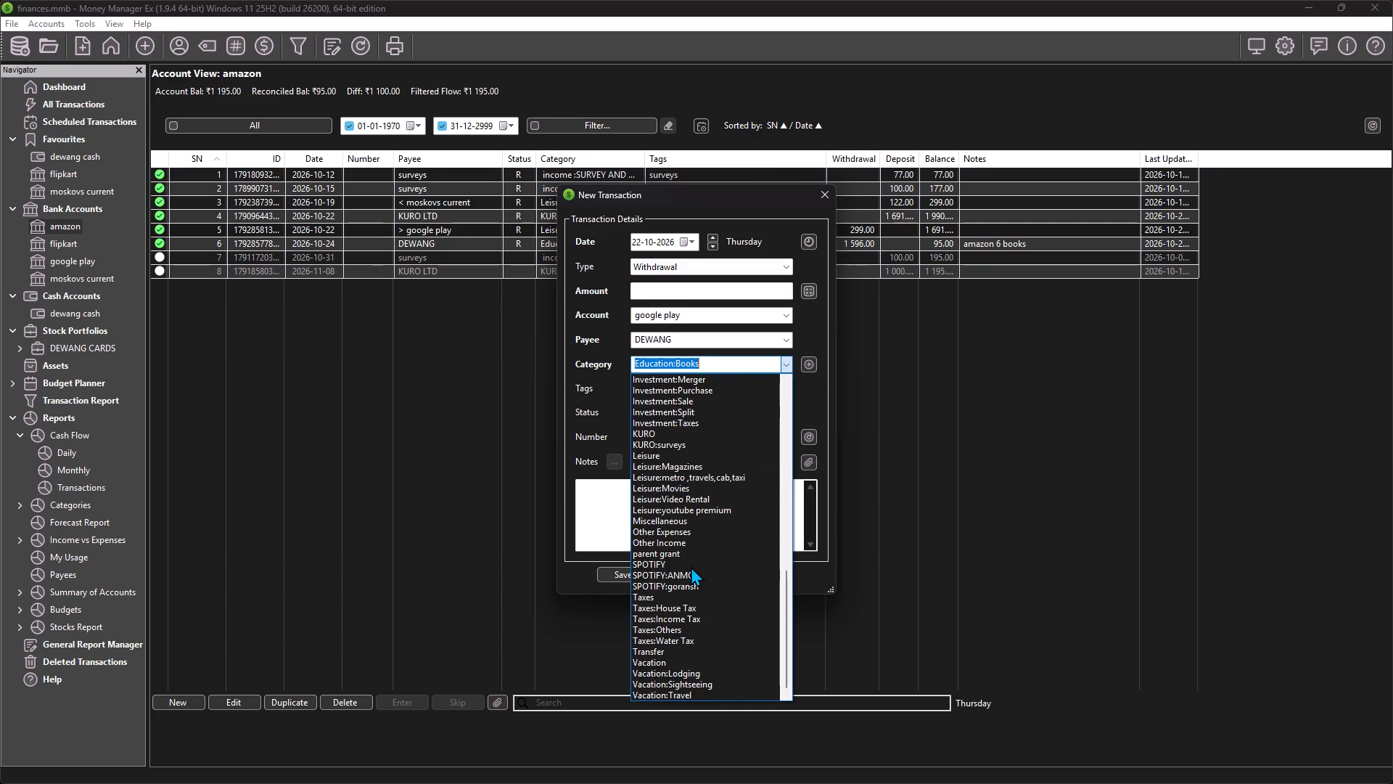
pyautogui.scroll(-4, 691, 566)
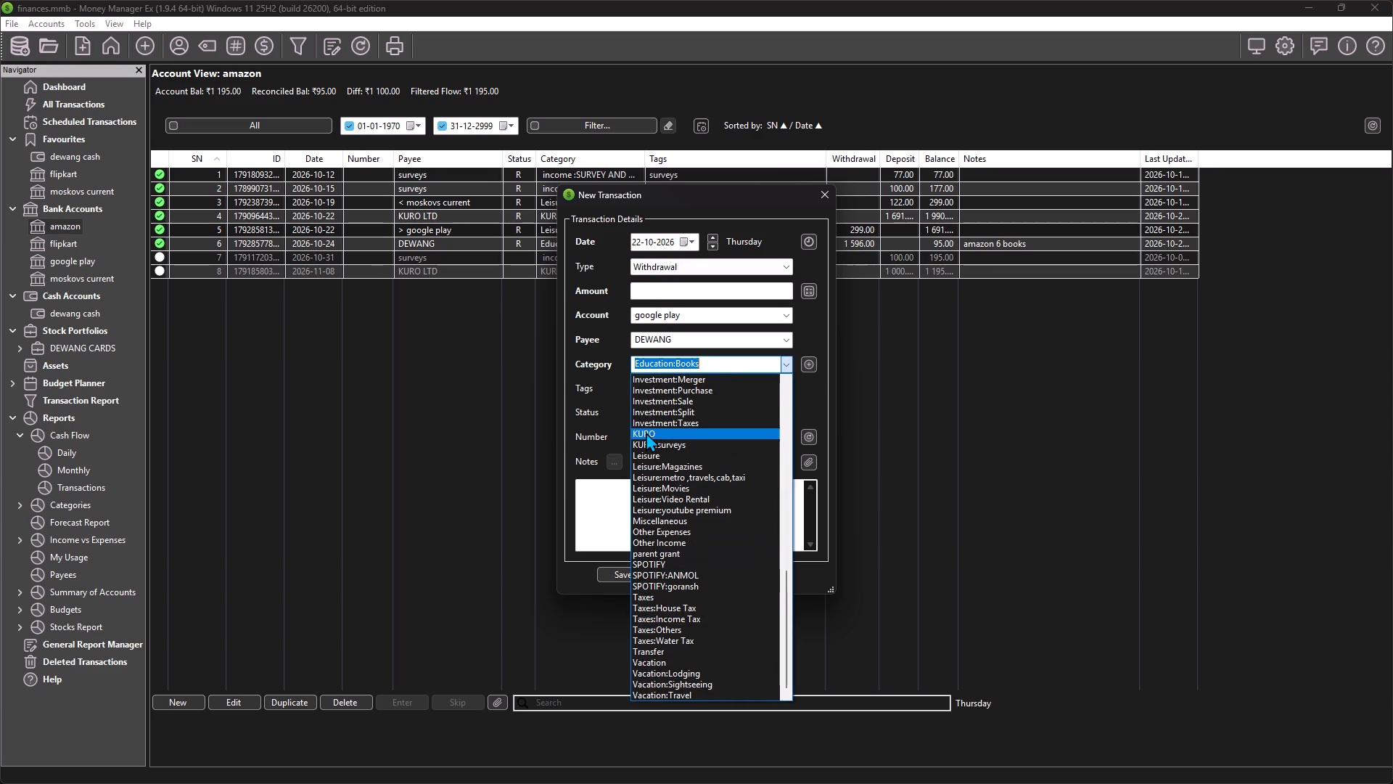
pyautogui.click(654, 458)
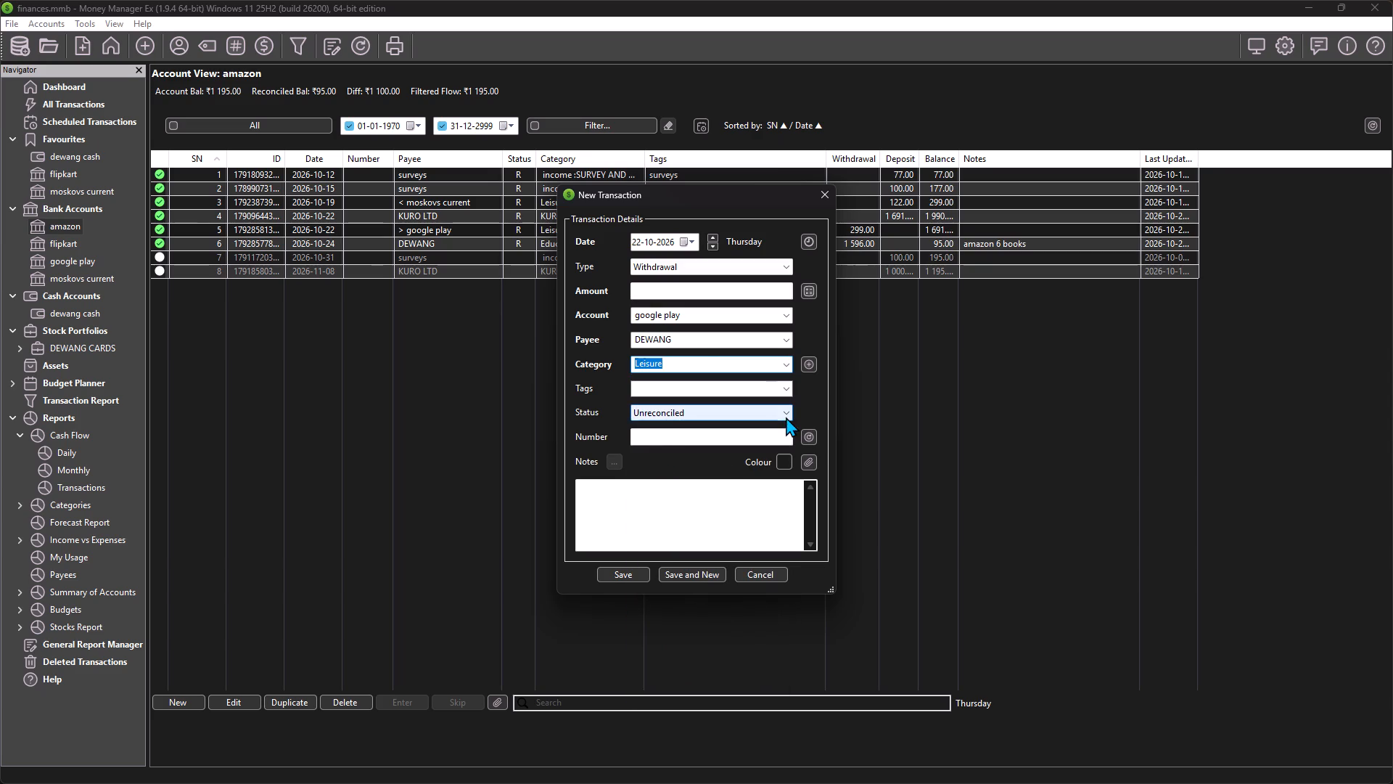
# Set the withdrawal's status to Reconciled and add the note "ff 2 top ups".
pyautogui.click(786, 417)
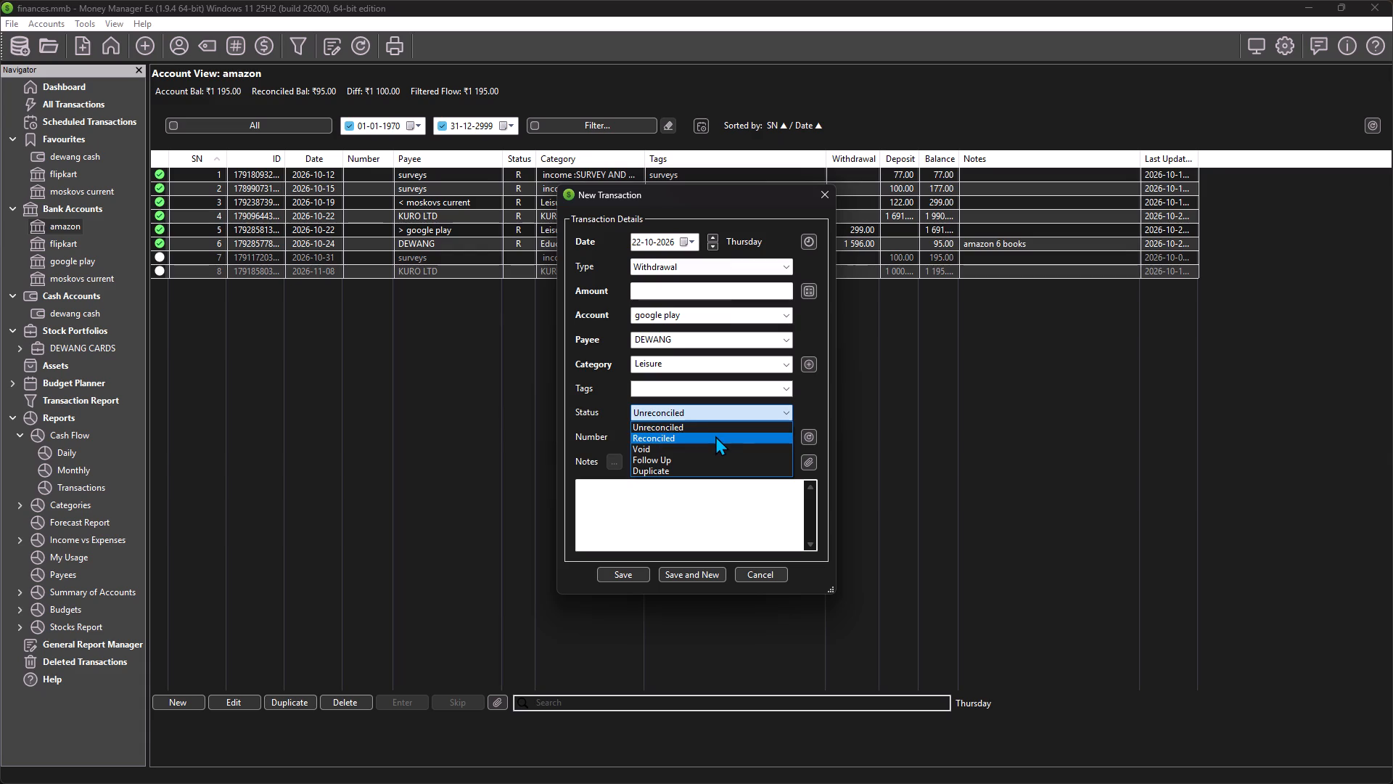
pyautogui.click(715, 436)
pyautogui.click(686, 491)
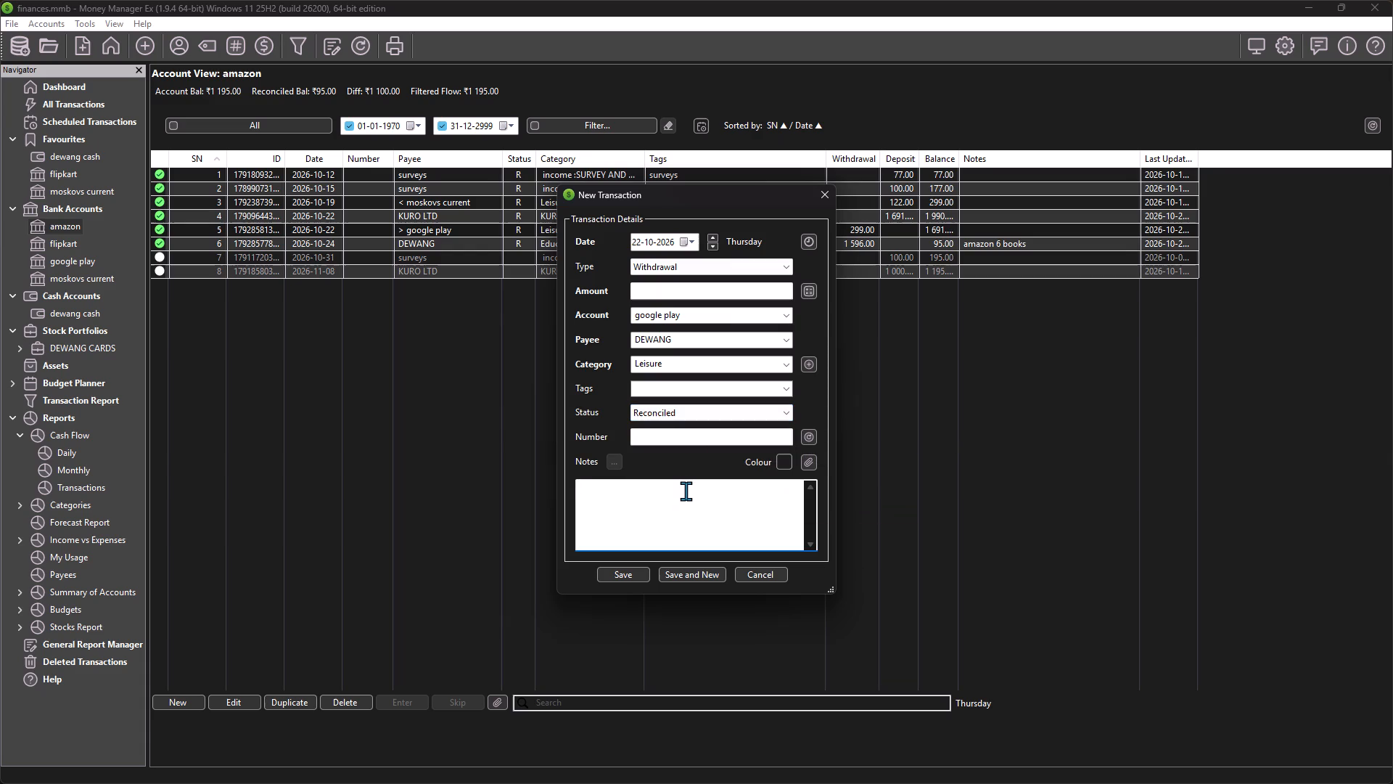
pyautogui.write('ff 2')
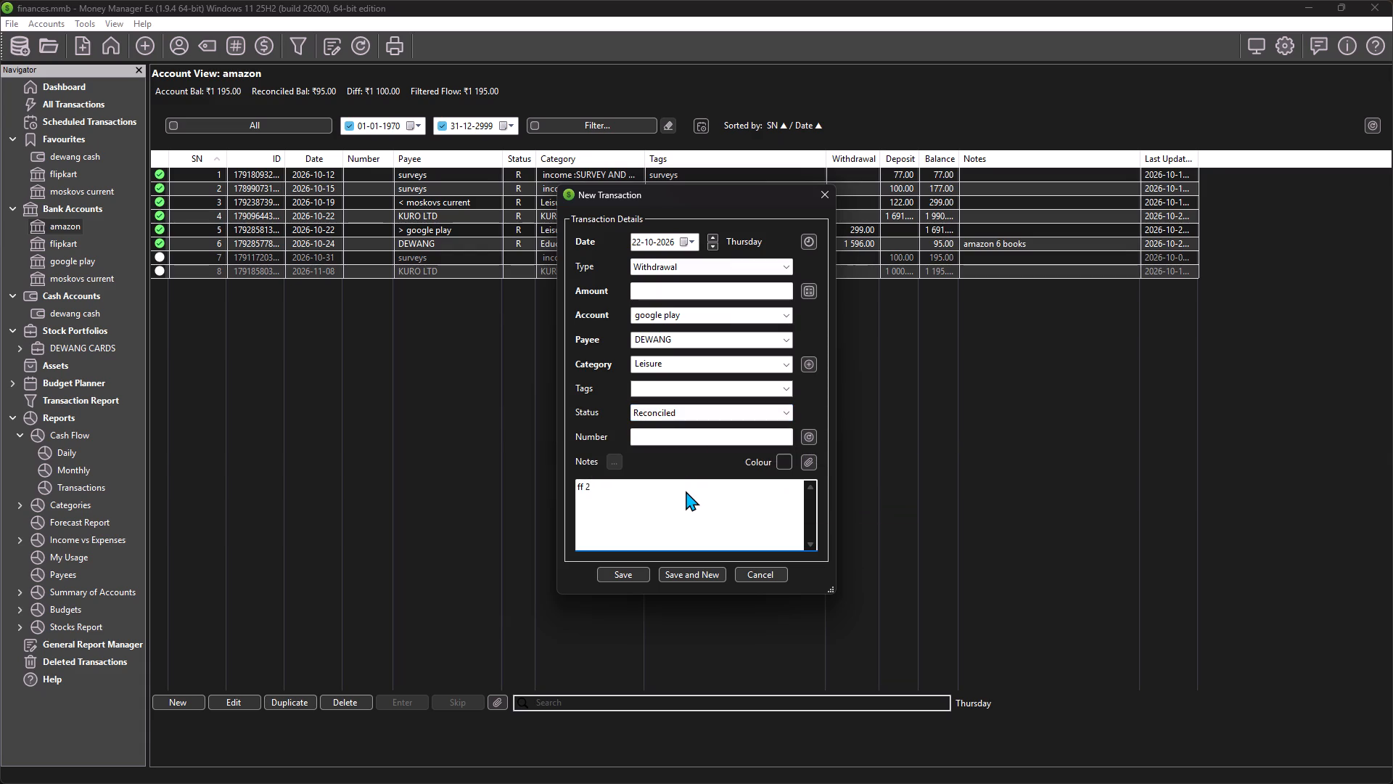
pyautogui.press('space')
pyautogui.write('top')
pyautogui.press('space')
pyautogui.write('ups')
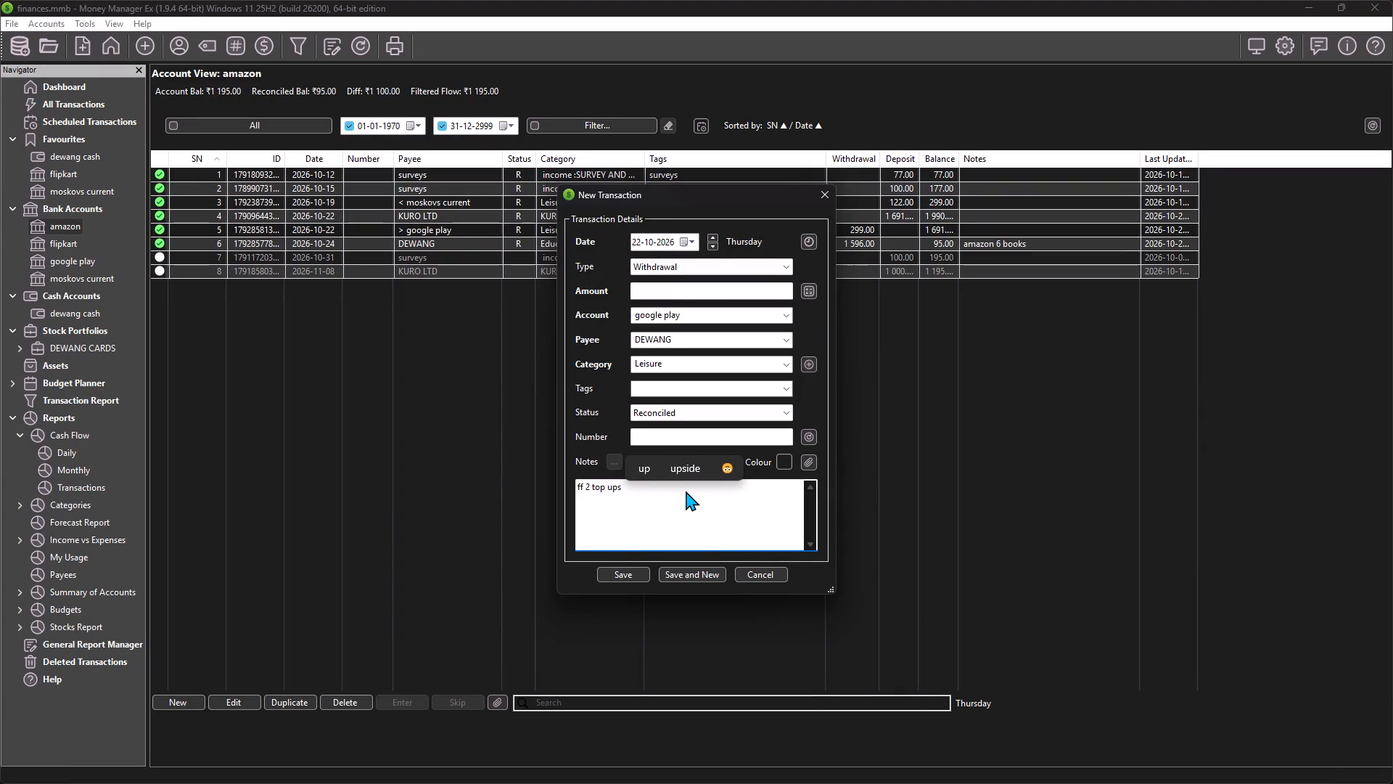
pyautogui.press('space')
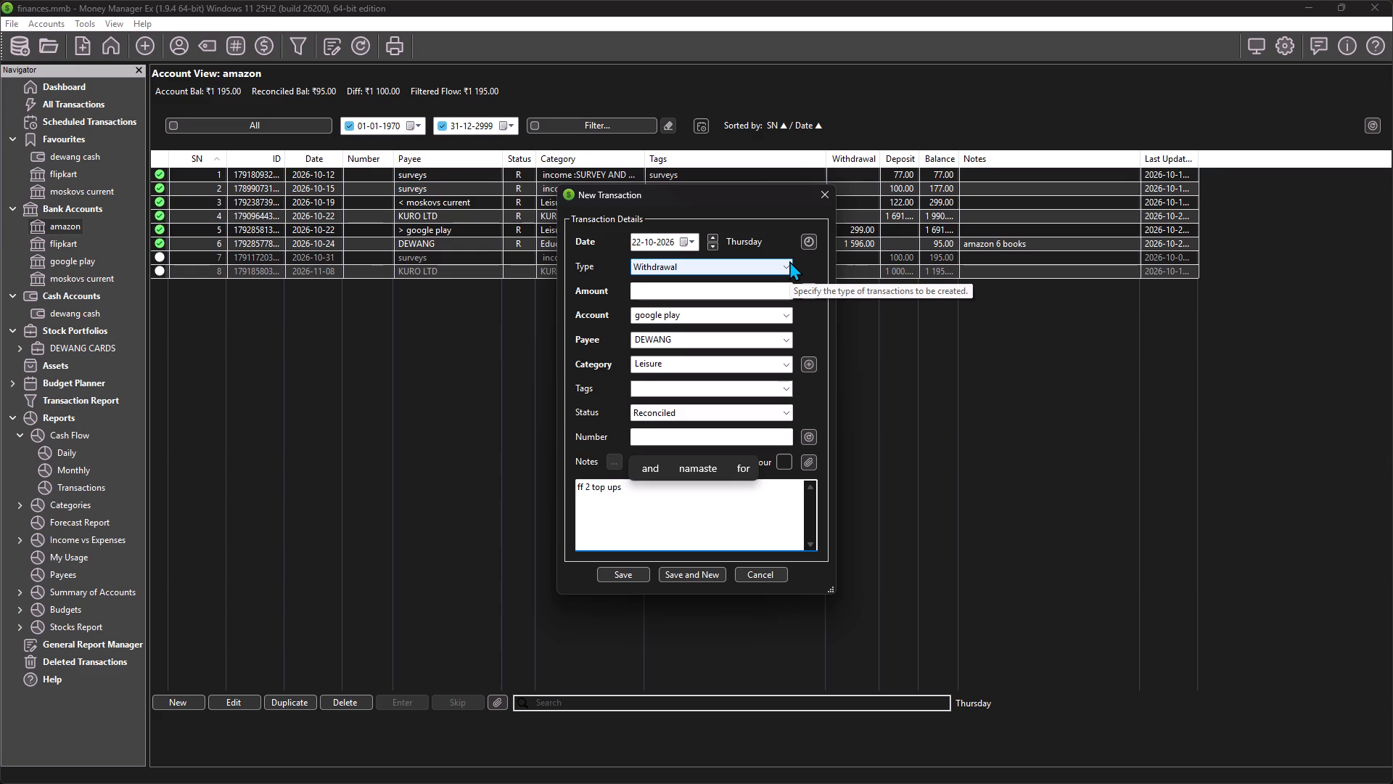
# Enter 370 as the withdrawal amount, save it, and close the blank transaction form that follows.
pyautogui.click(783, 293)
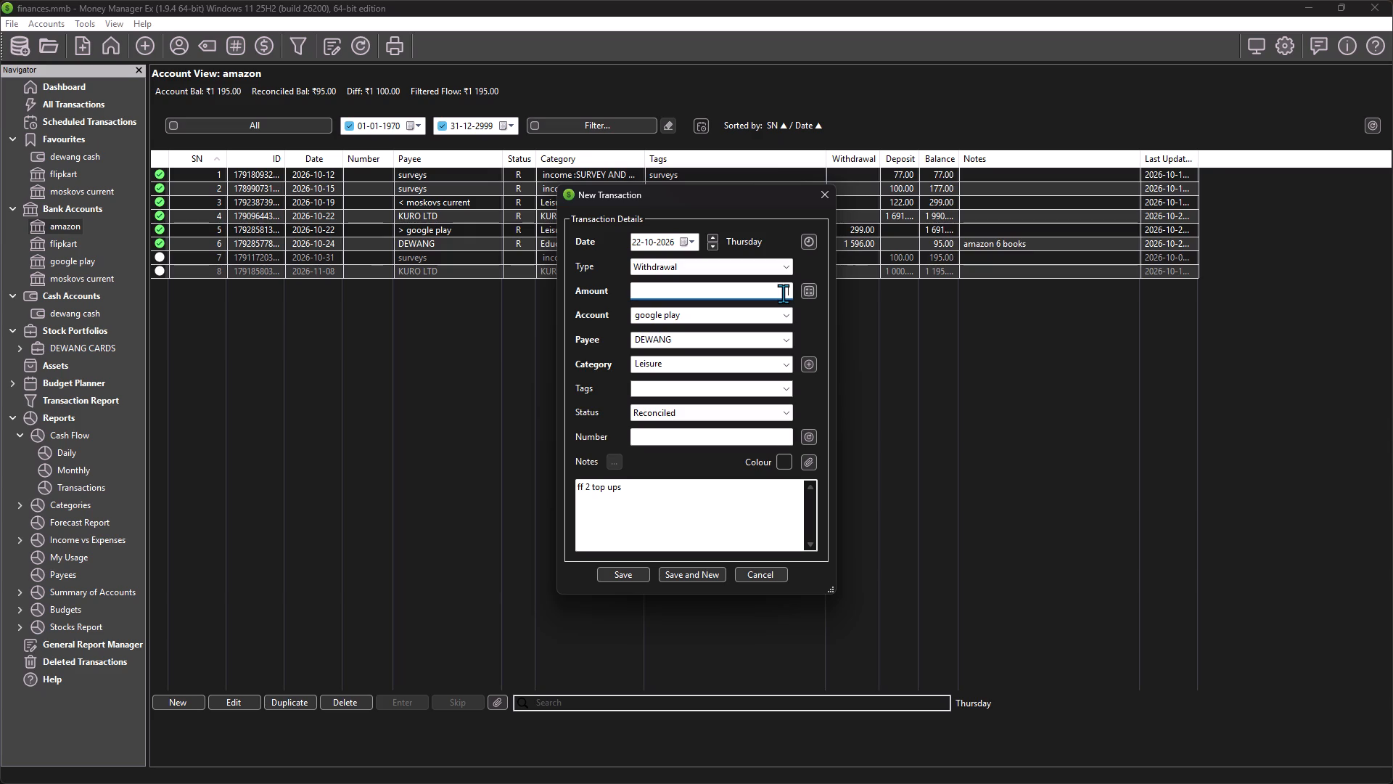
pyautogui.write('32')
pyautogui.press('BackSpace')
pyautogui.write('70')
pyautogui.click(686, 576)
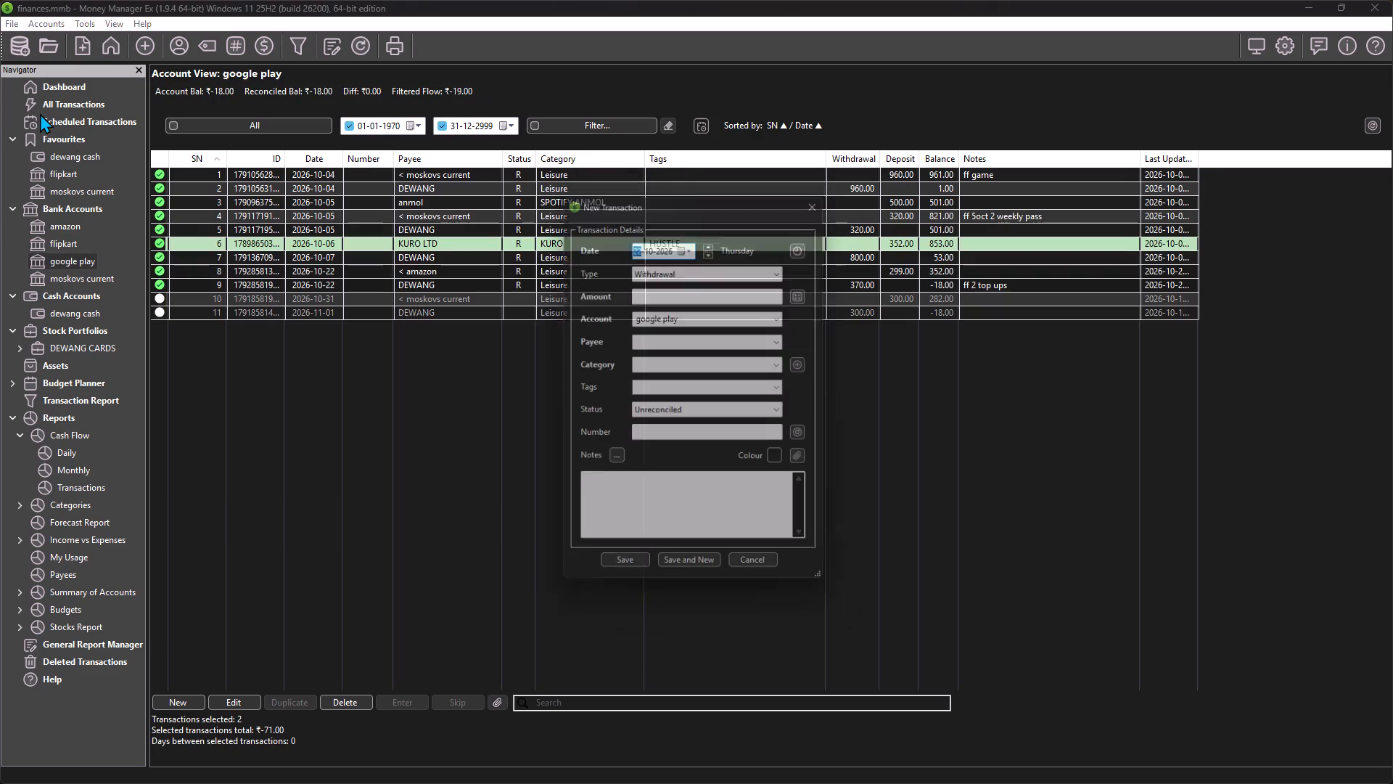
pyautogui.click(822, 191)
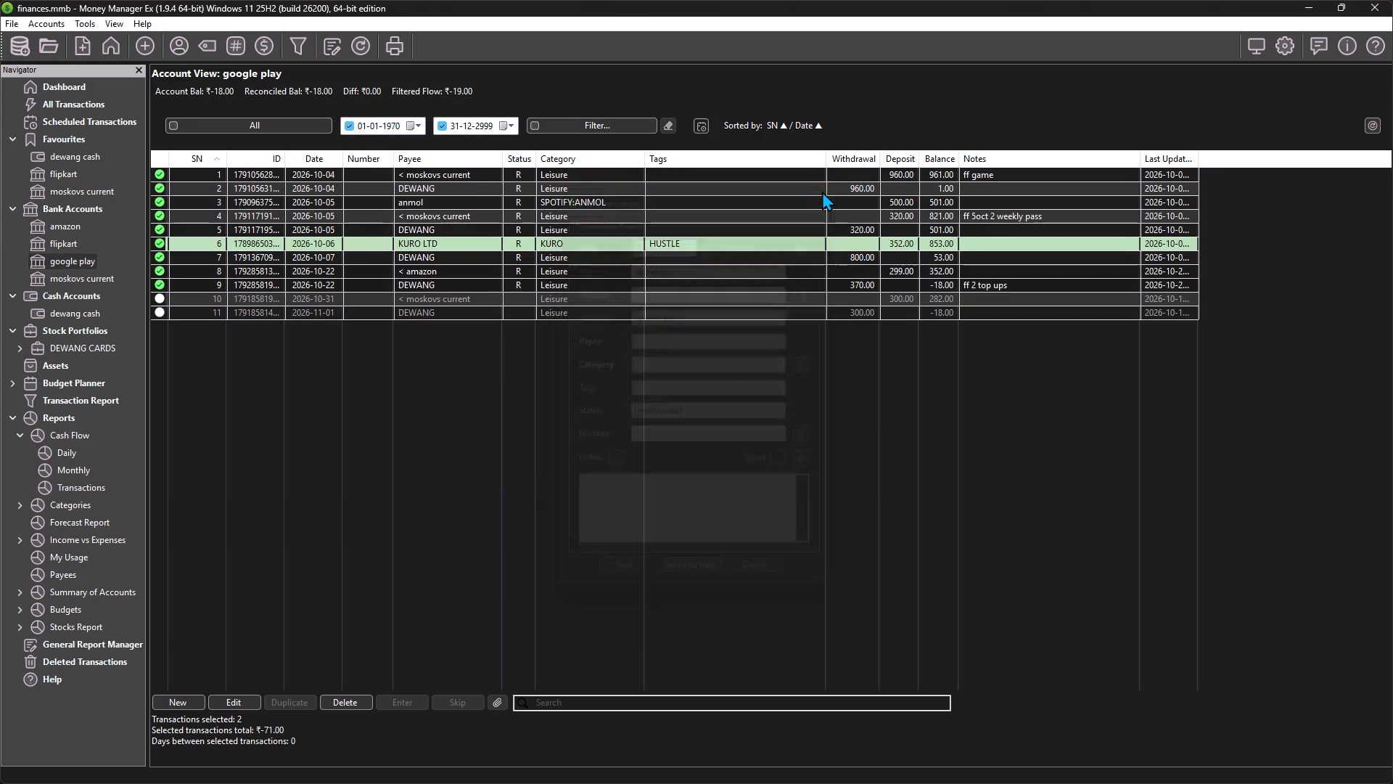
# Review the updated account balances on the dashboard.
pyautogui.click(44, 75)
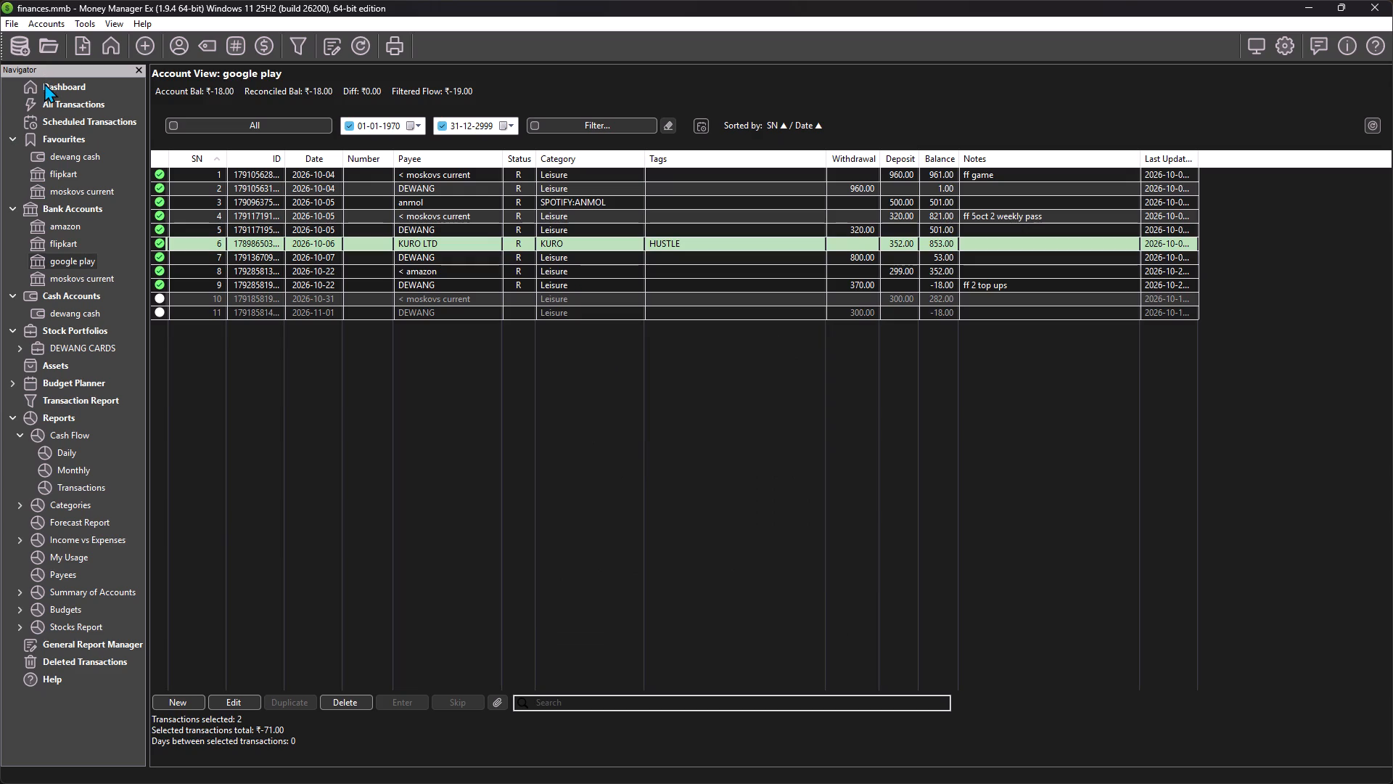
pyautogui.click(44, 83)
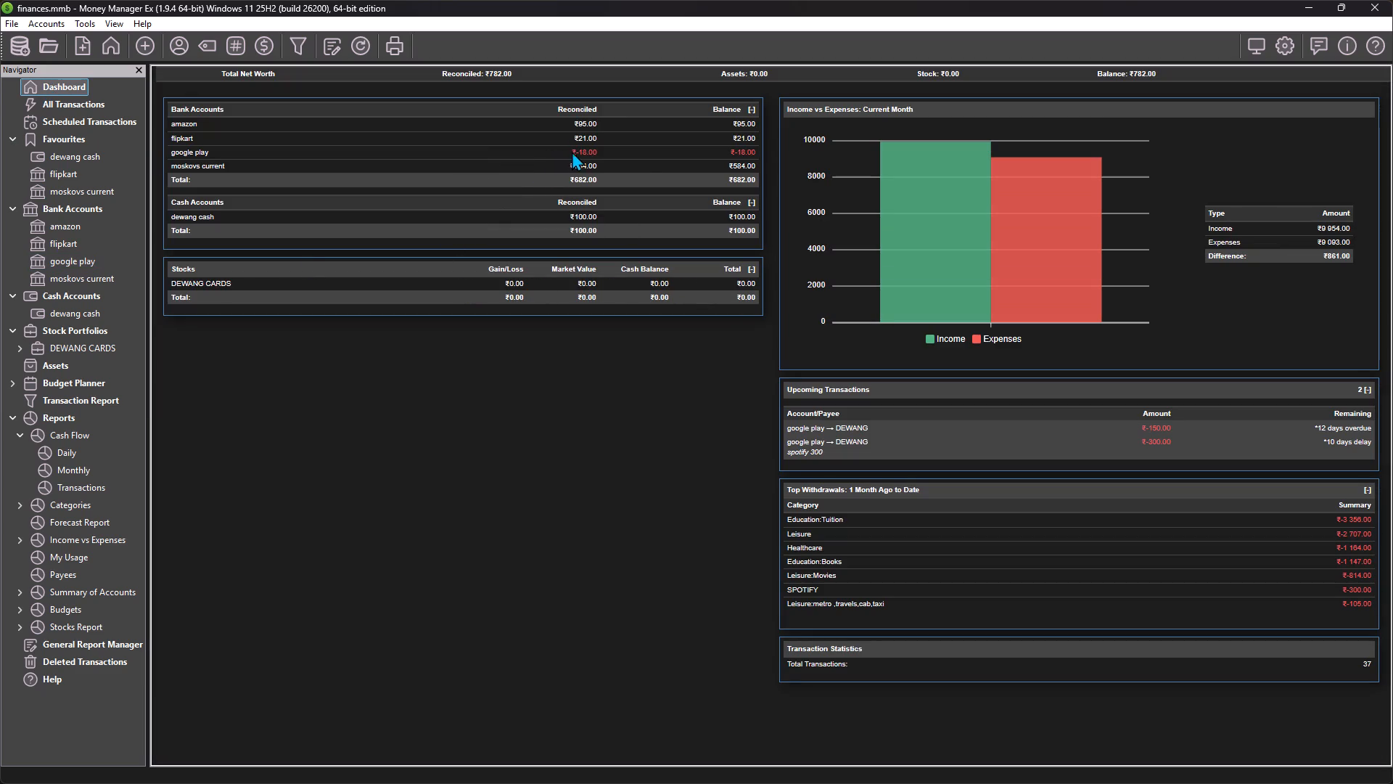
# Start a new deposit transaction dated 22 October 2026 with an amount of 25.
pyautogui.click(110, 41)
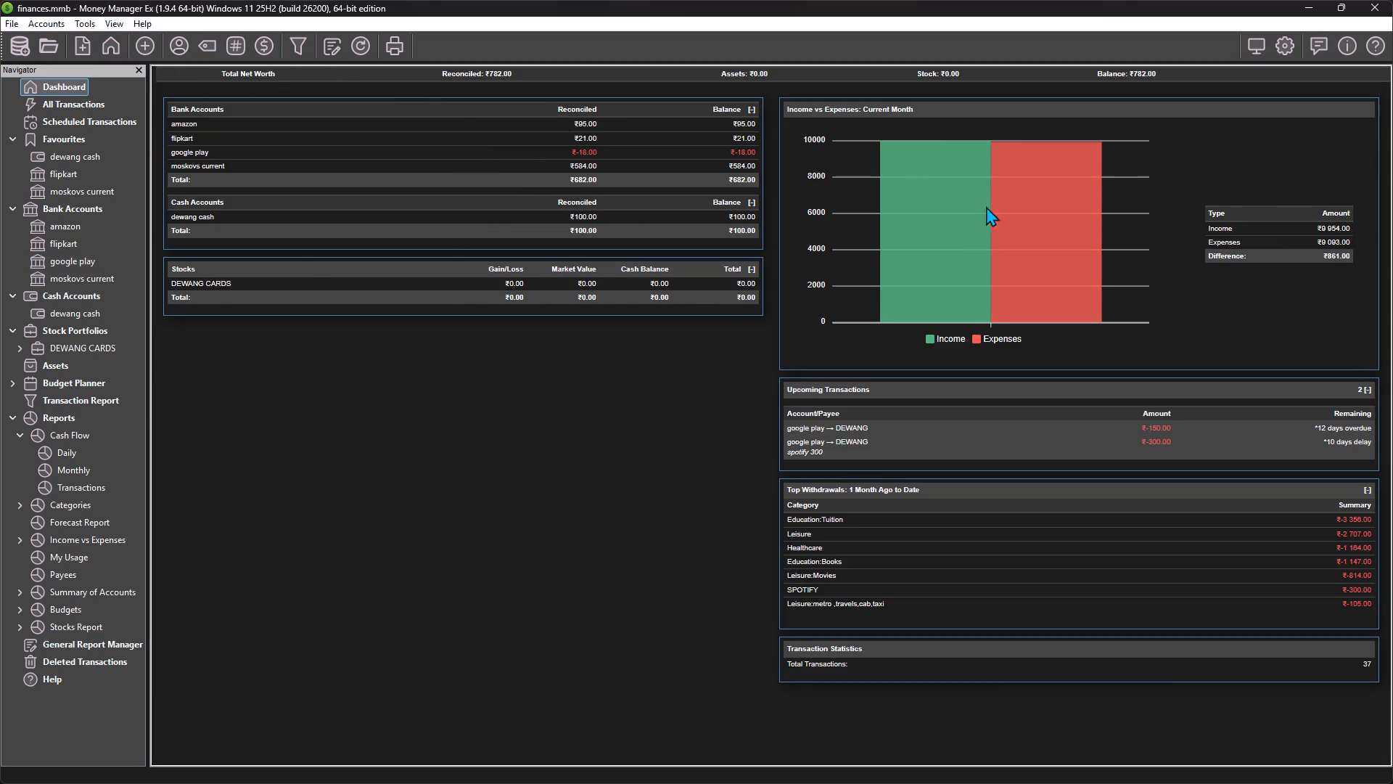
pyautogui.click(135, 36)
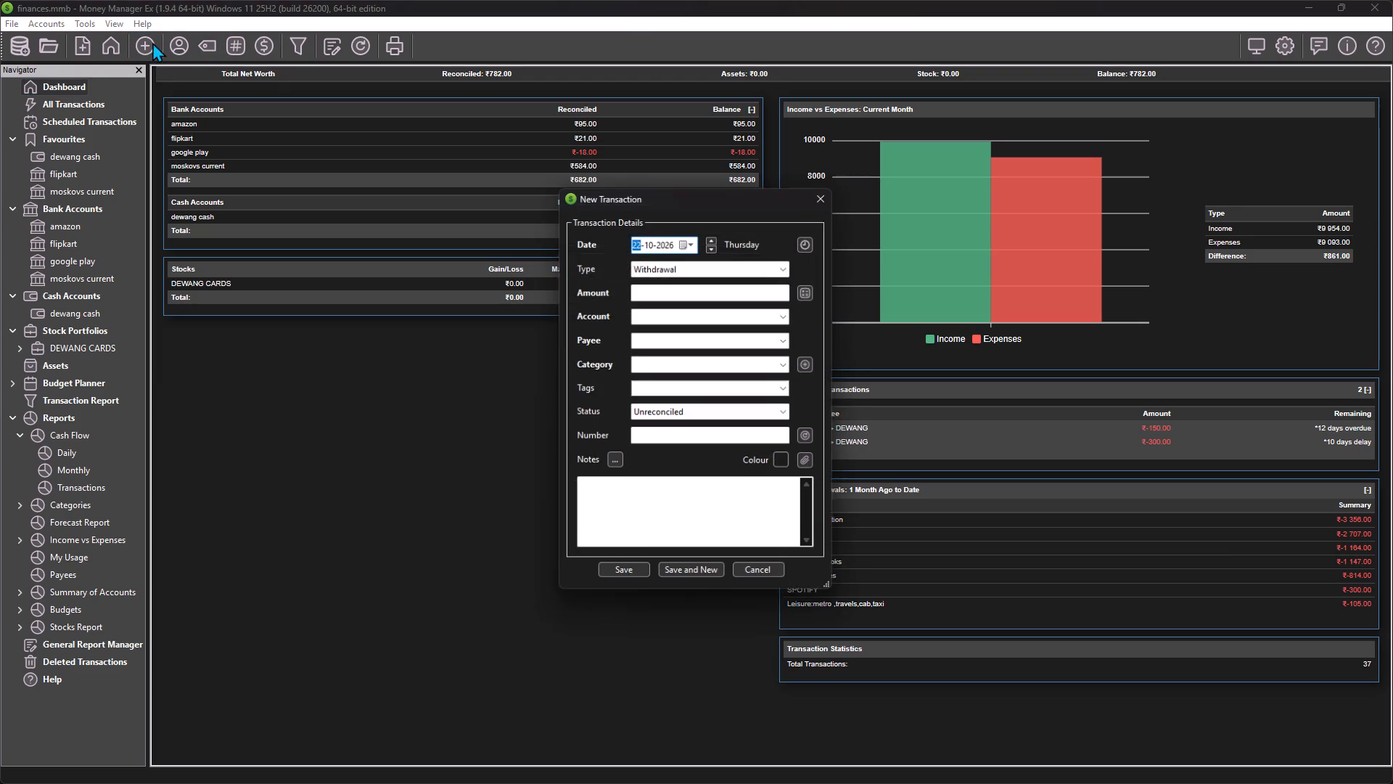
pyautogui.click(774, 271)
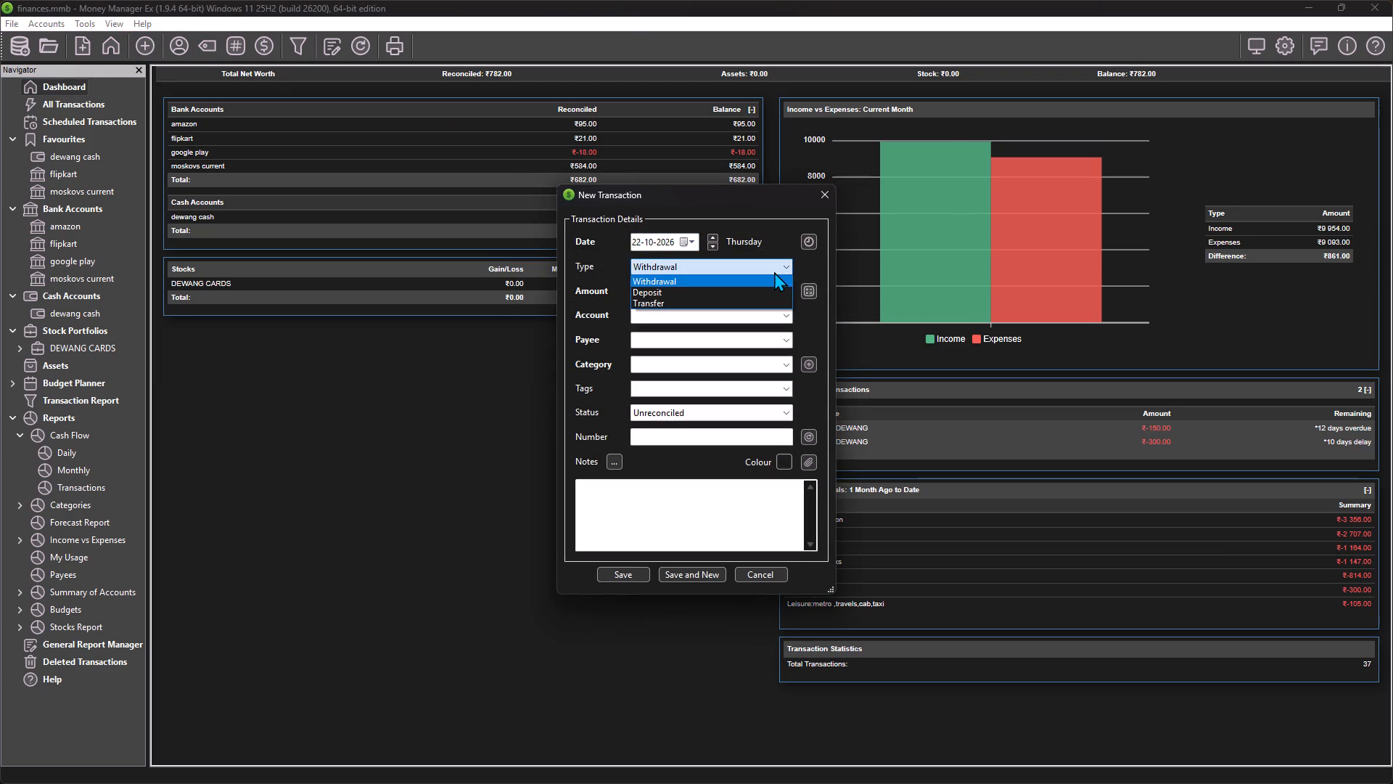
pyautogui.click(768, 288)
pyautogui.click(775, 284)
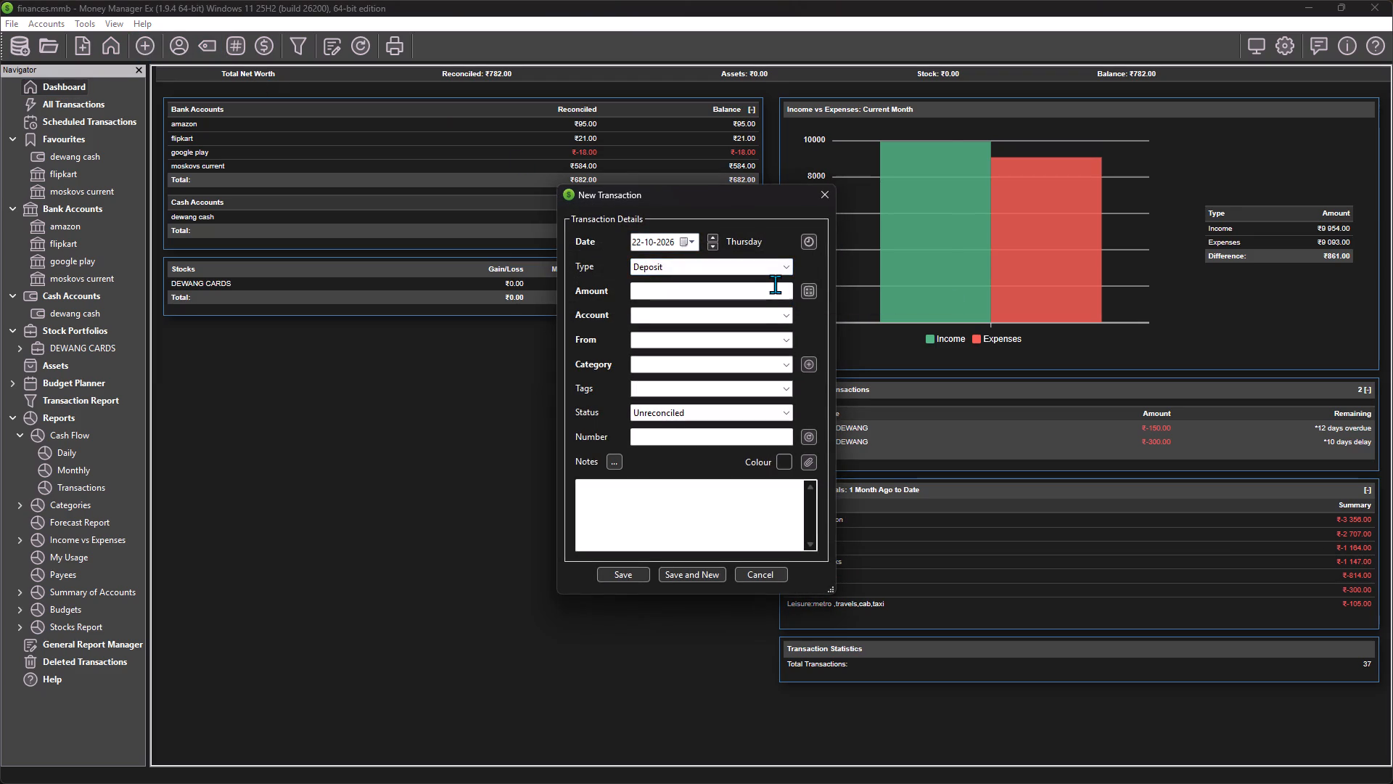
pyautogui.write('25')
# For the new deposit, choose the google play account, DEWANG as the source and category Leisure.
pyautogui.click(787, 319)
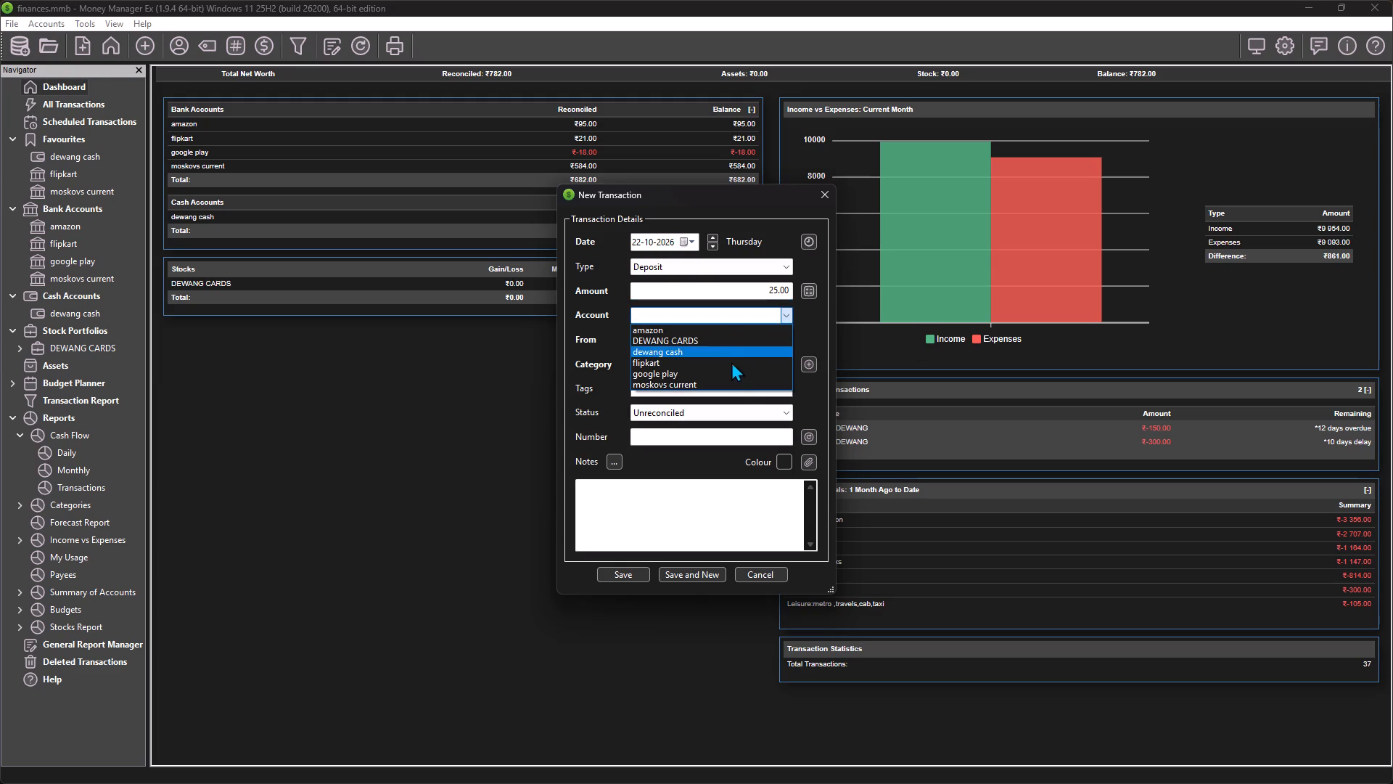
pyautogui.moveTo(728, 372); pyautogui.dragTo(765, 327)
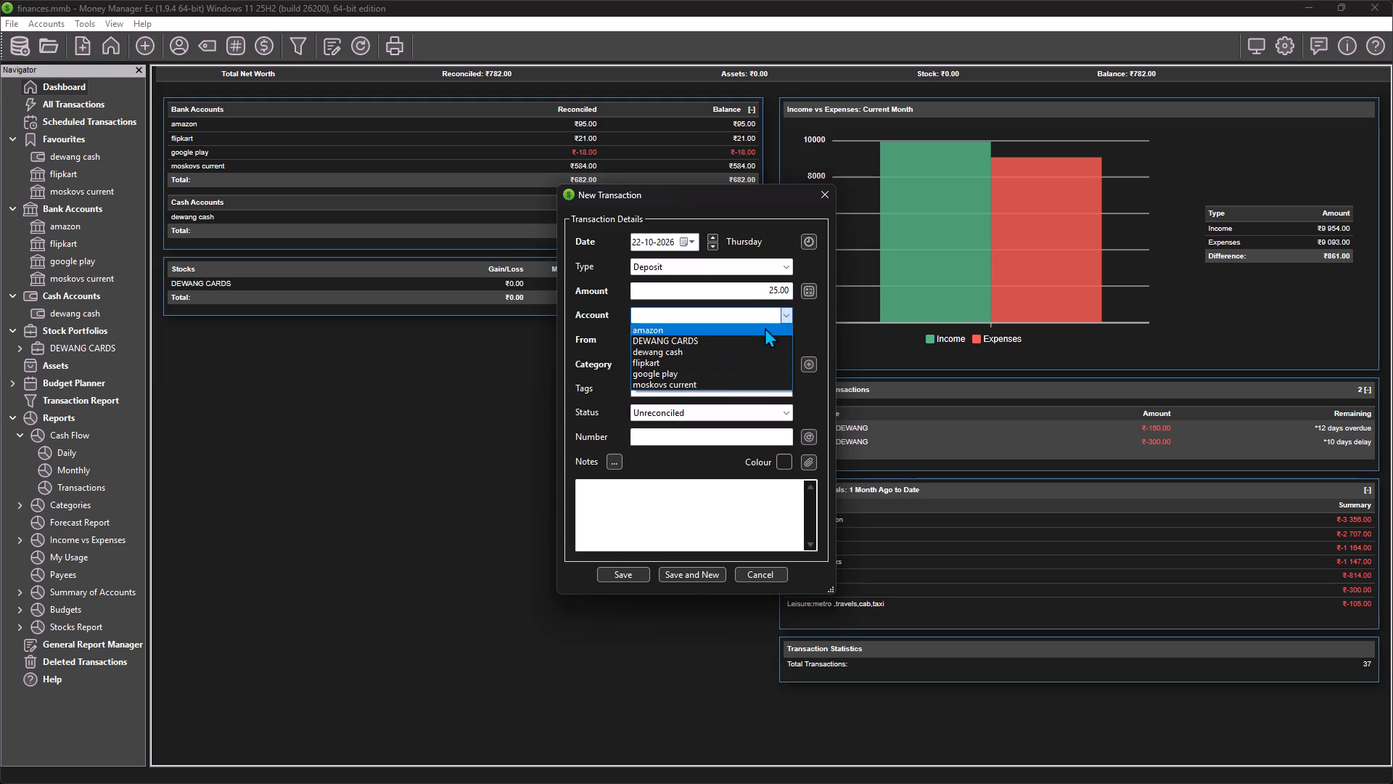
pyautogui.moveTo(765, 327); pyautogui.dragTo(744, 372)
pyautogui.click(744, 372)
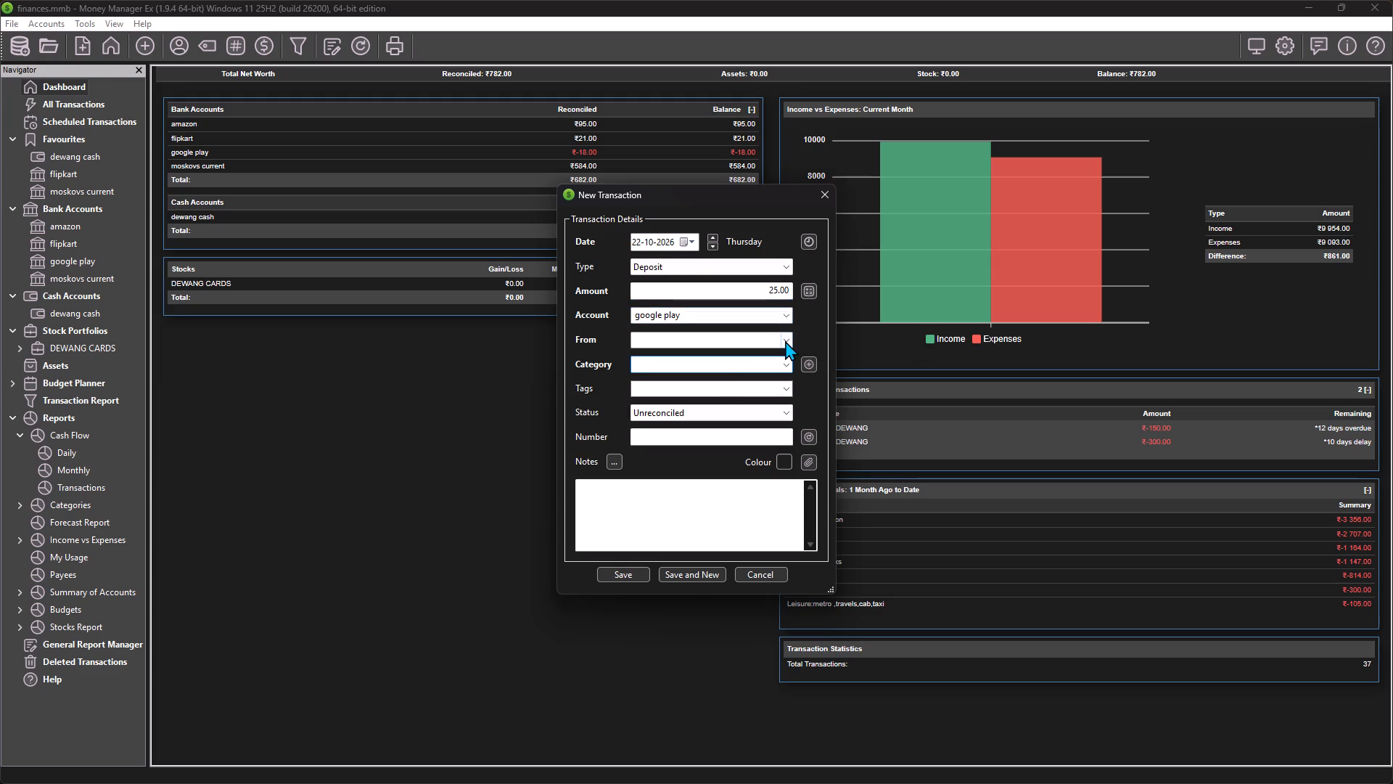
pyautogui.click(785, 340)
pyautogui.click(765, 362)
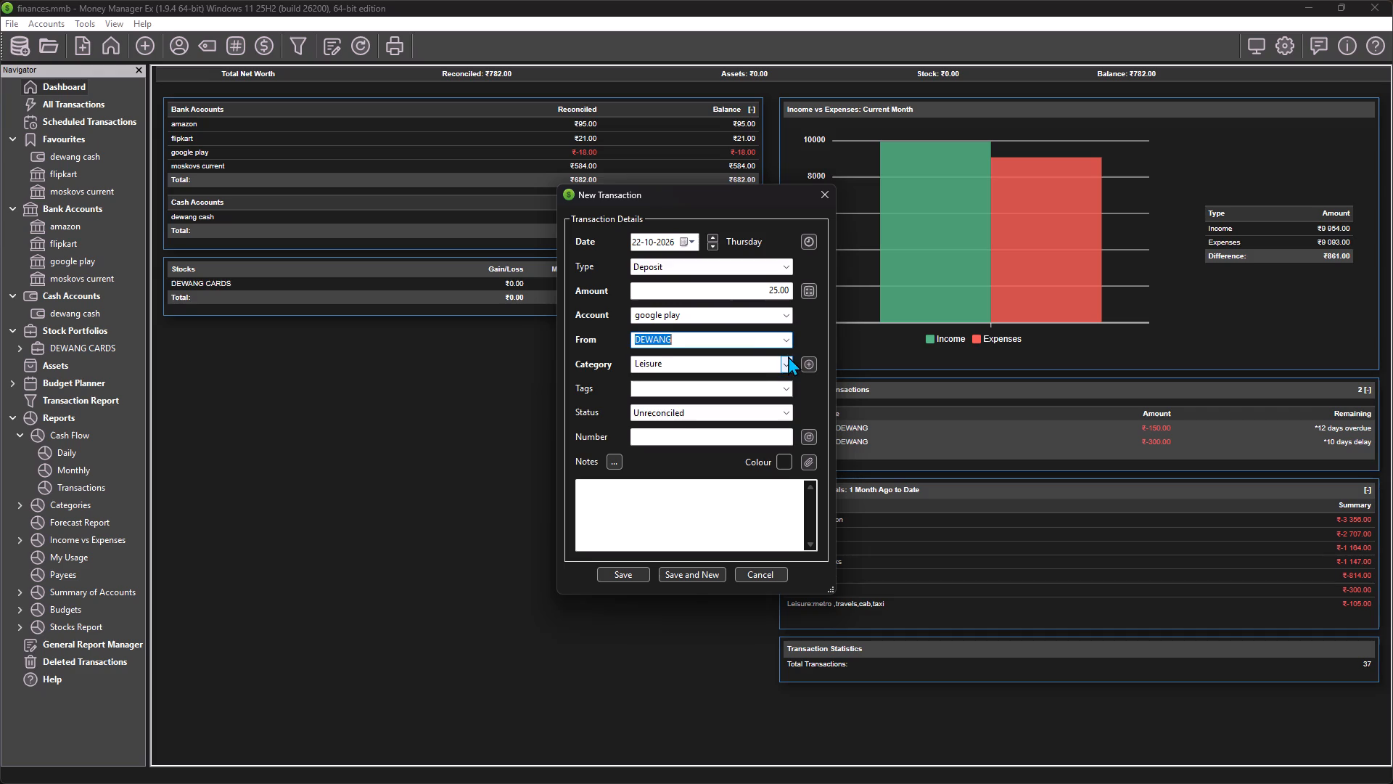
pyautogui.click(788, 356)
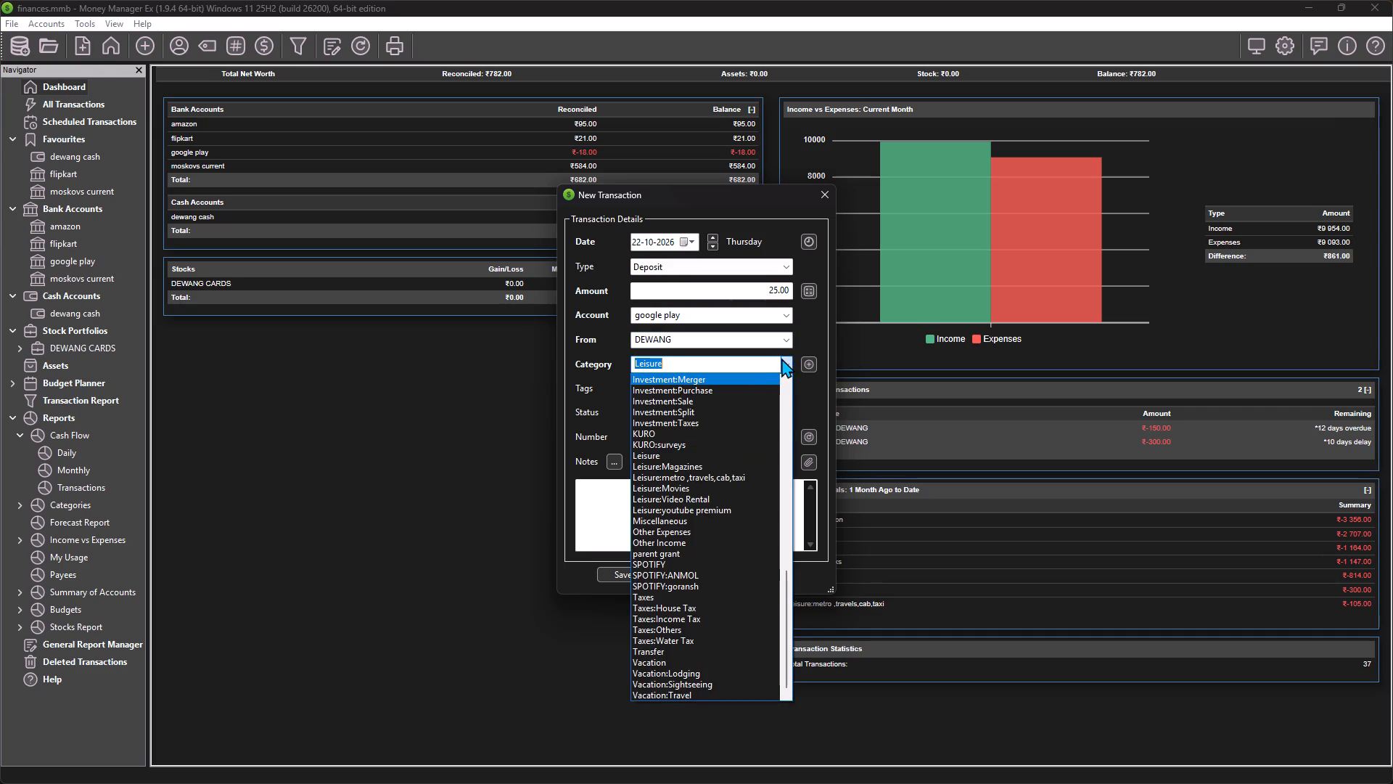
pyautogui.click(781, 358)
# Set the deposit's status to Reconciled, add the note "playpoints redeem", and save the transaction.
pyautogui.click(777, 407)
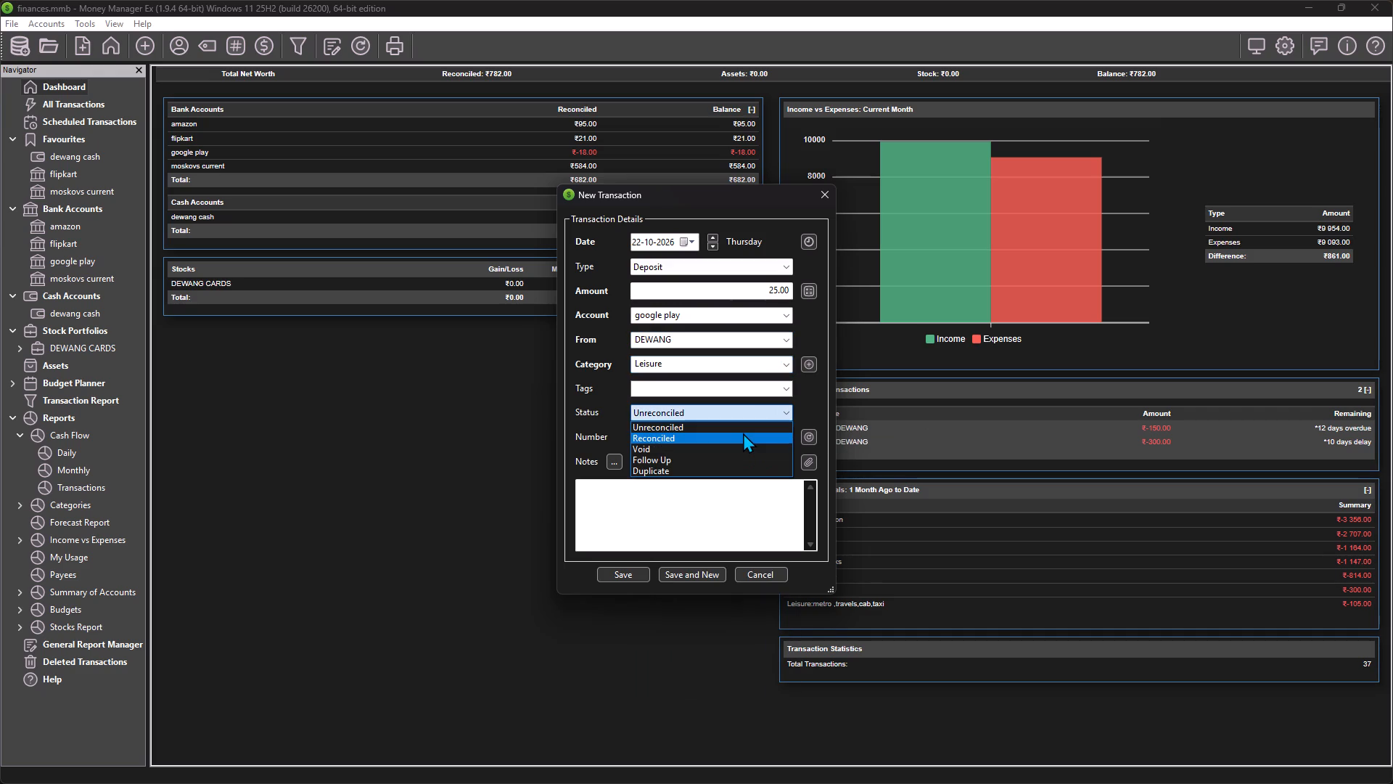
pyautogui.click(743, 433)
pyautogui.click(727, 512)
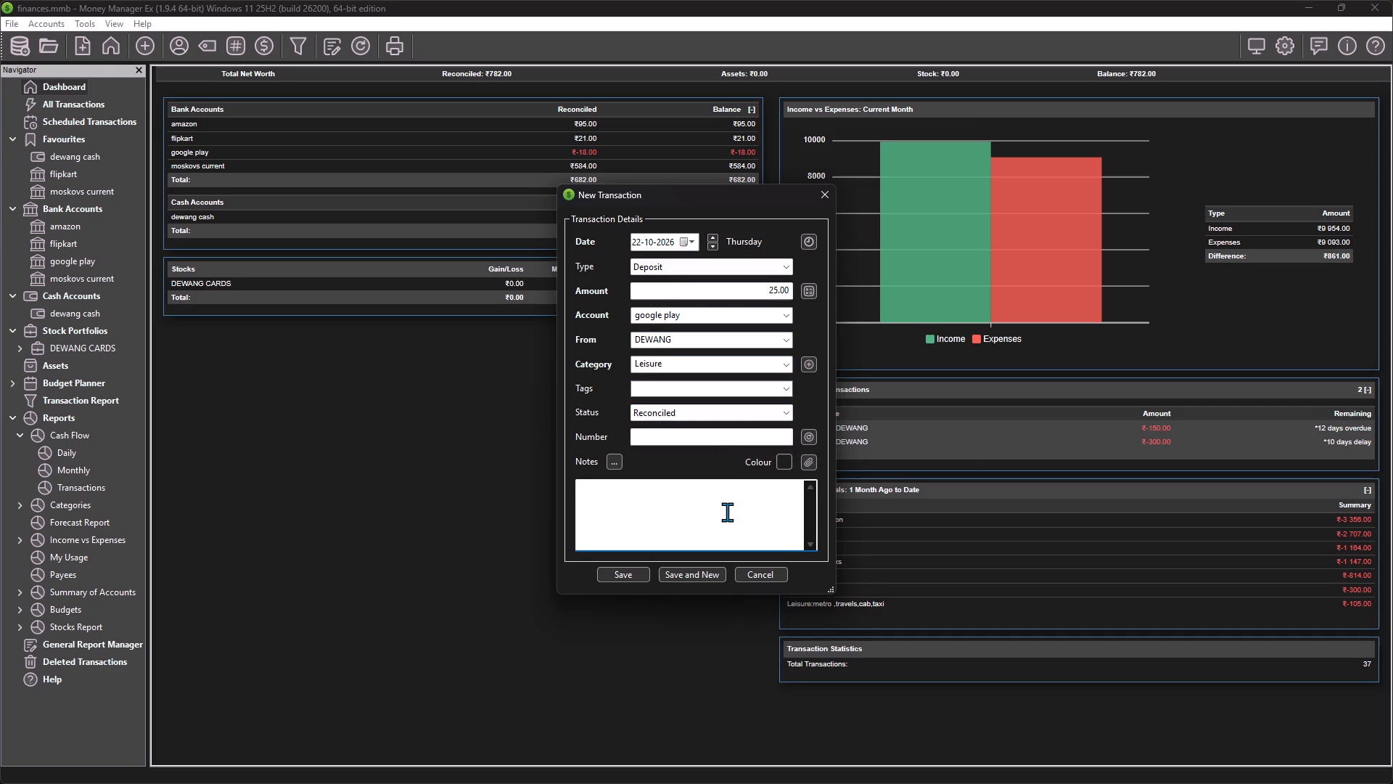
pyautogui.write('playpoimt')
pyautogui.press('BackSpace')
pyautogui.write('nt')
pyautogui.press('BackSpace')
pyautogui.press('BackSpace')
pyautogui.press('BackSpace')
pyautogui.press('t')
pyautogui.press('BackSpace')
pyautogui.write('nts redeem')
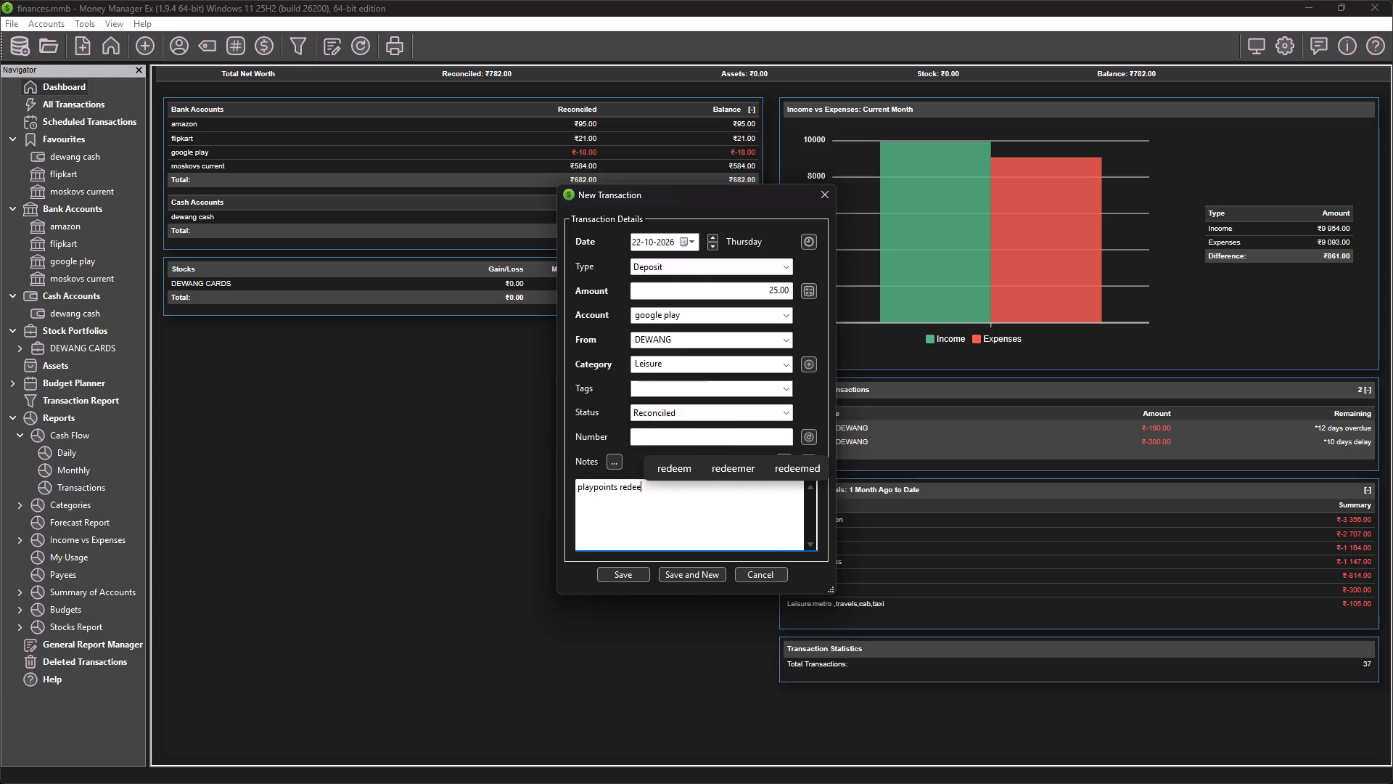
pyautogui.click(634, 573)
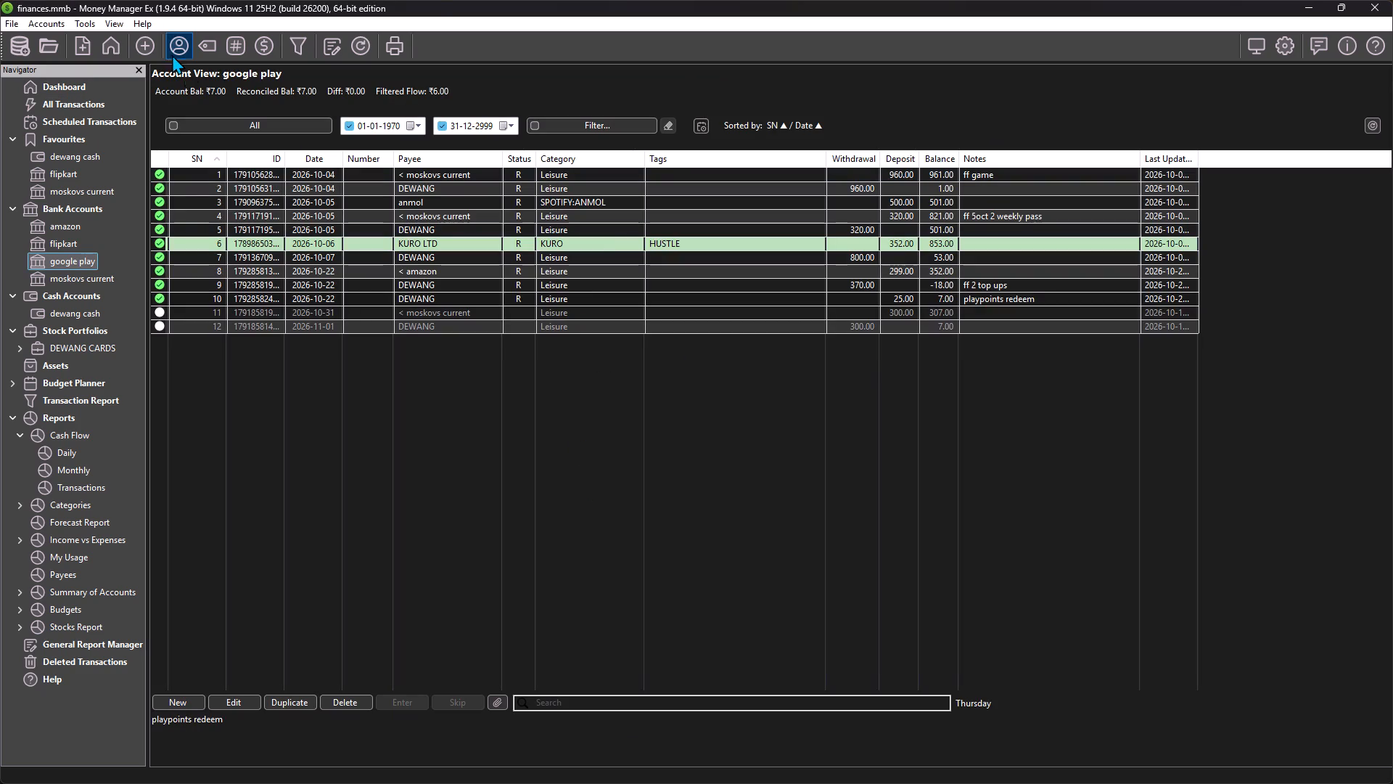
# Review the dashboard balances, the daily and monthly cash flow reports, and the current month's Where the Money Goes report.
pyautogui.click(122, 49)
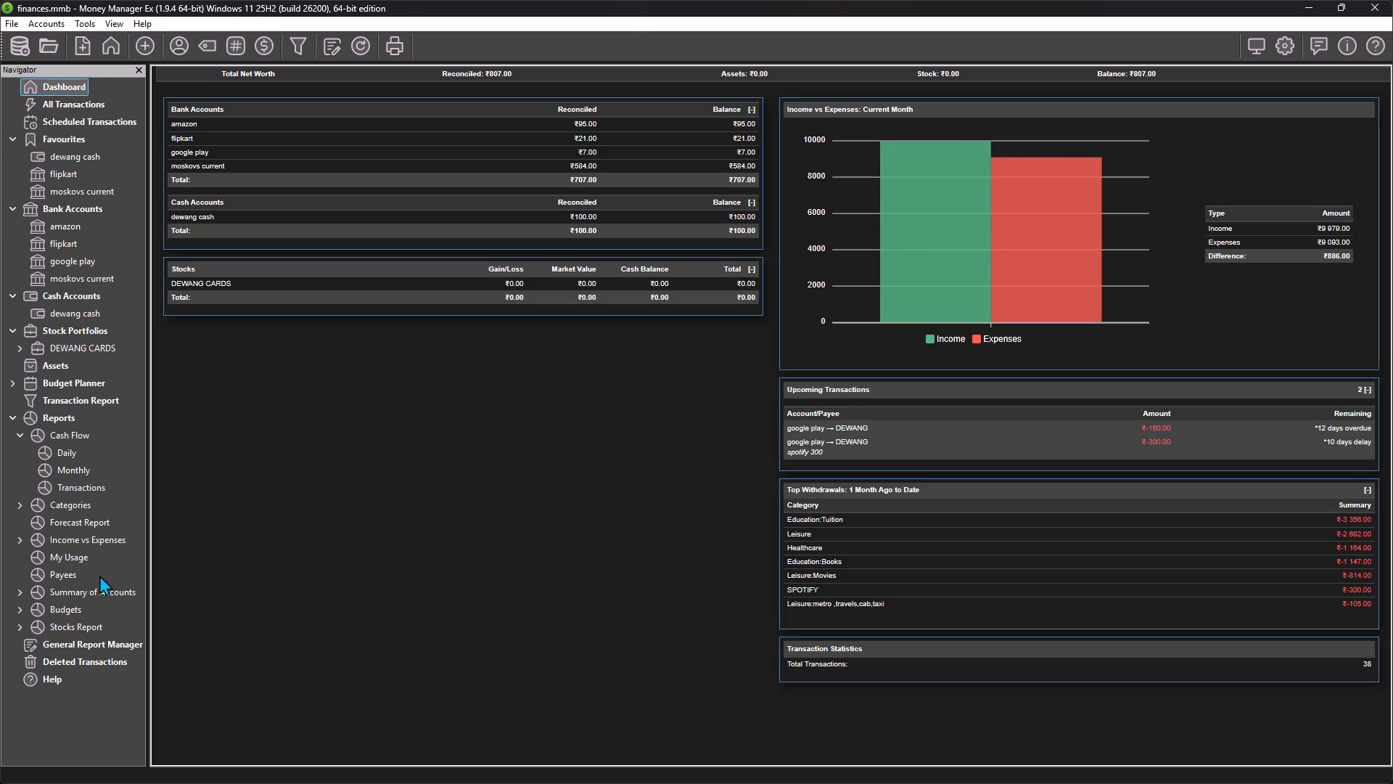
pyautogui.click(51, 439)
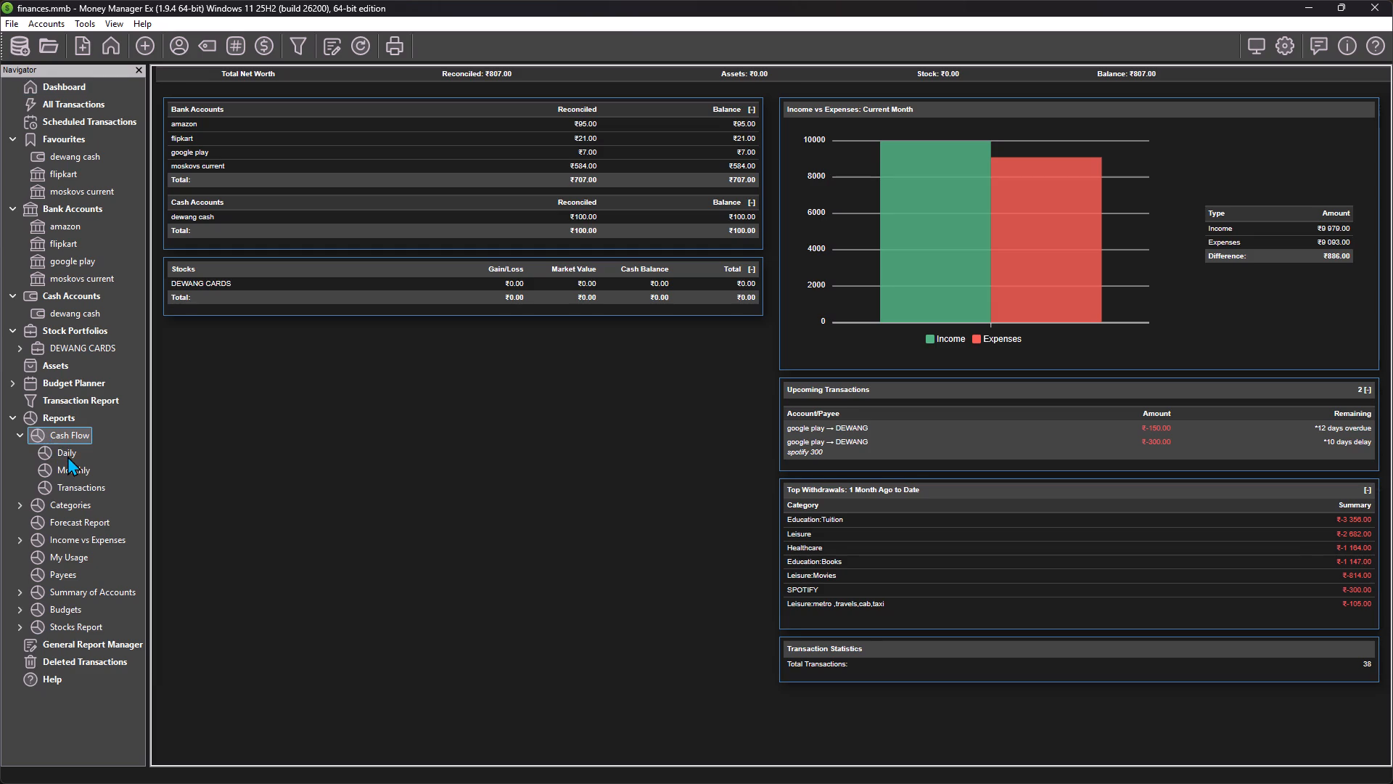
pyautogui.click(69, 456)
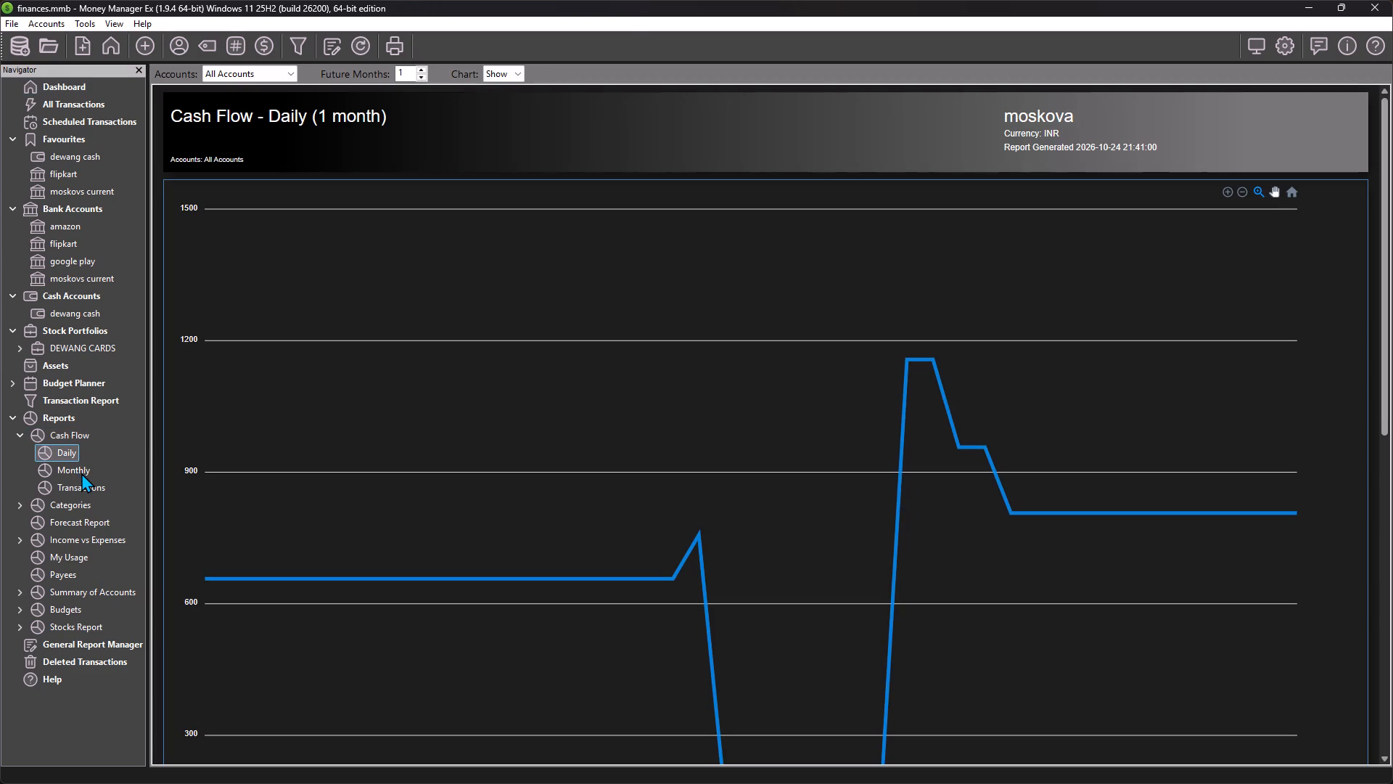
pyautogui.click(81, 473)
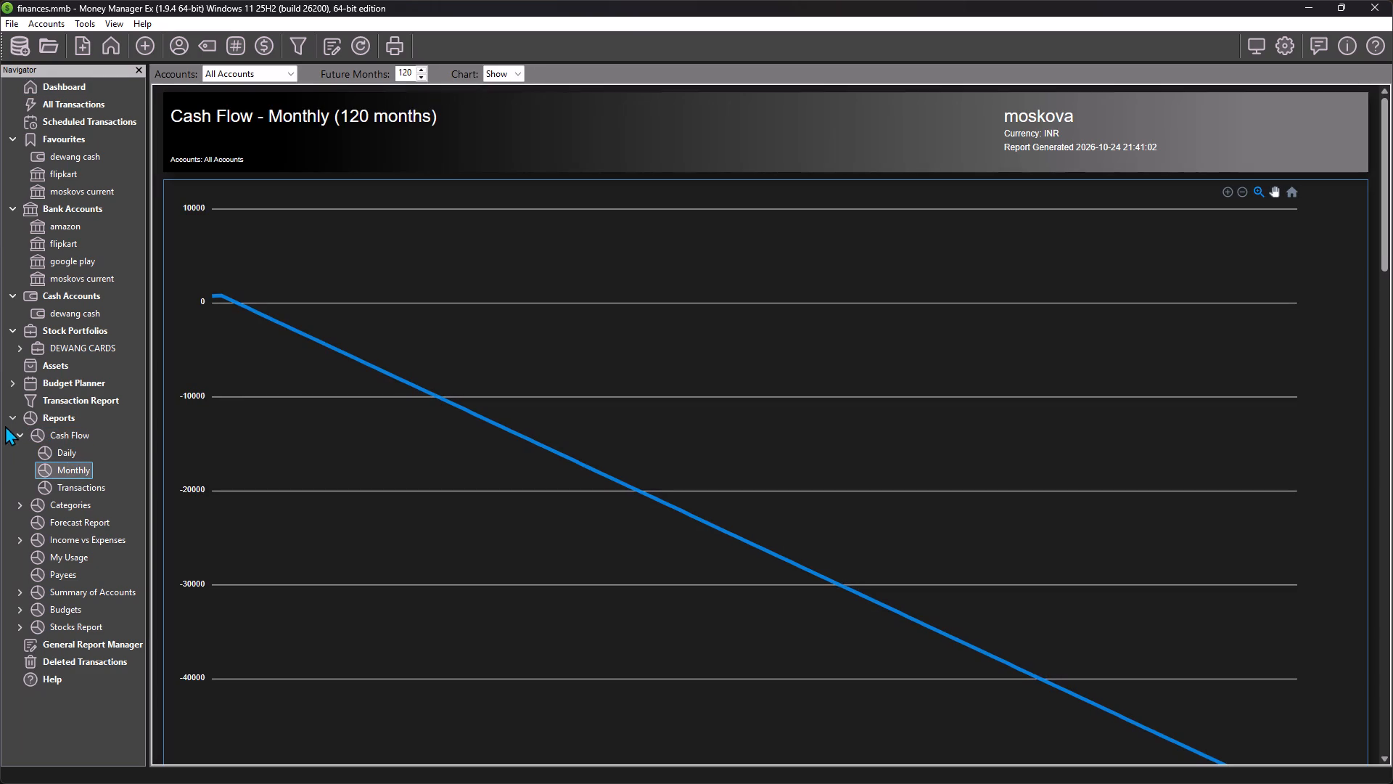
pyautogui.click(15, 427)
pyautogui.click(18, 450)
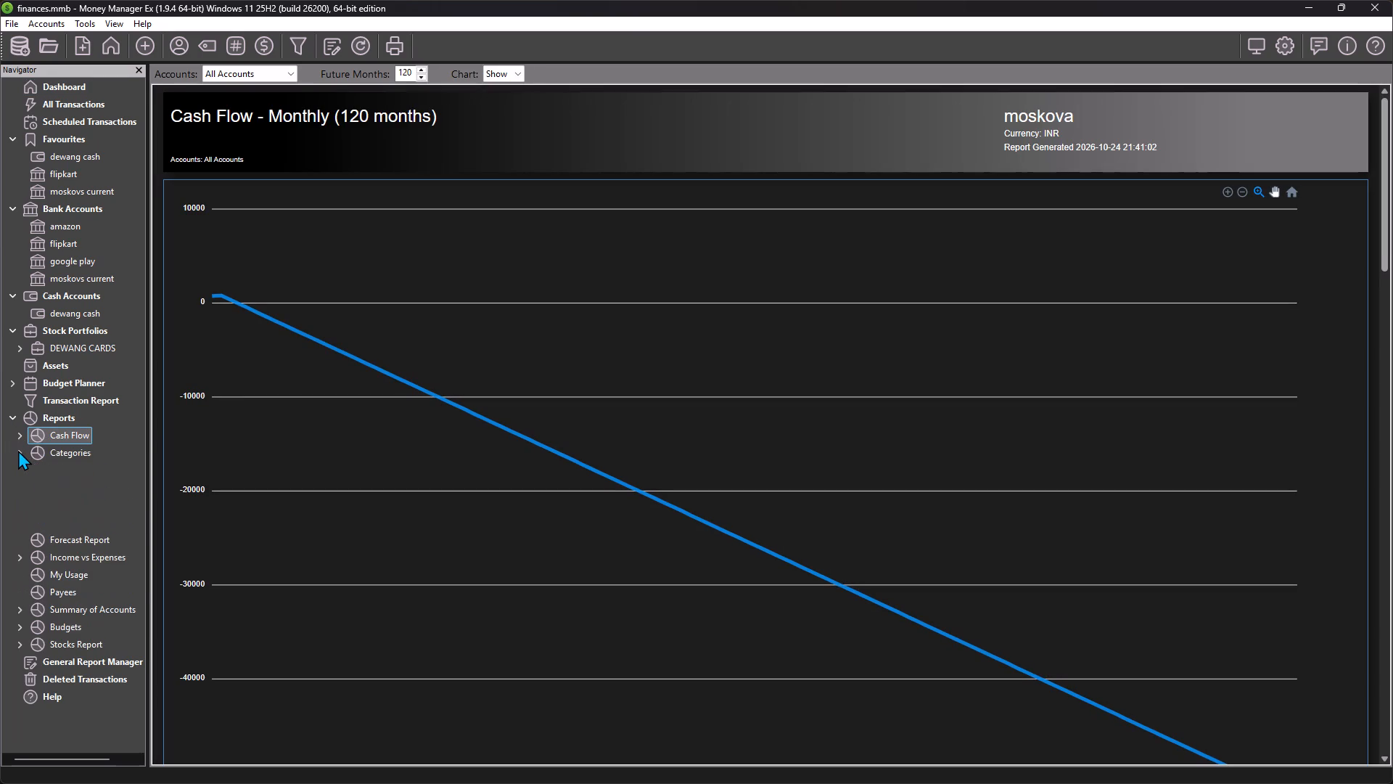
pyautogui.click(54, 505)
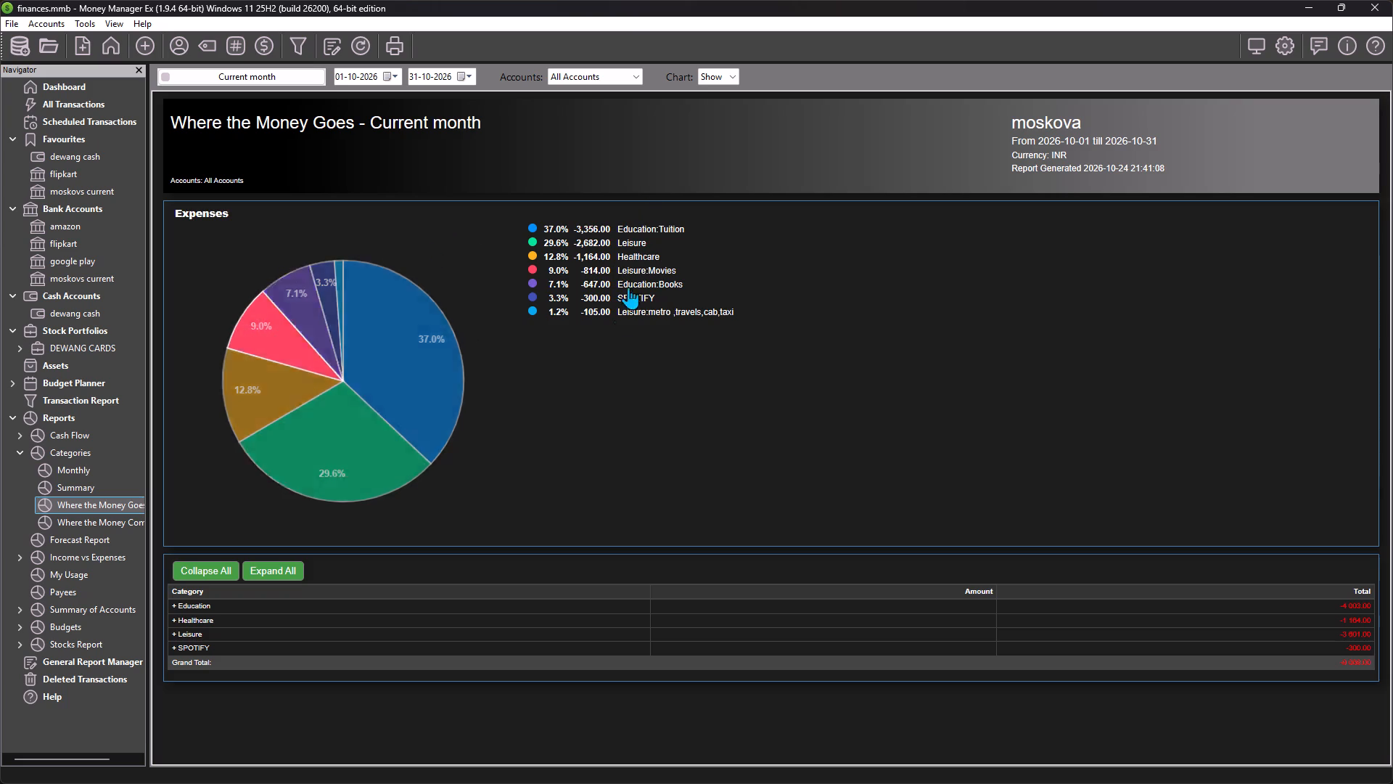
# Change the category of the 24 October "amazon 6 books" withdrawal to Leisure and save it.
pyautogui.click(38, 108)
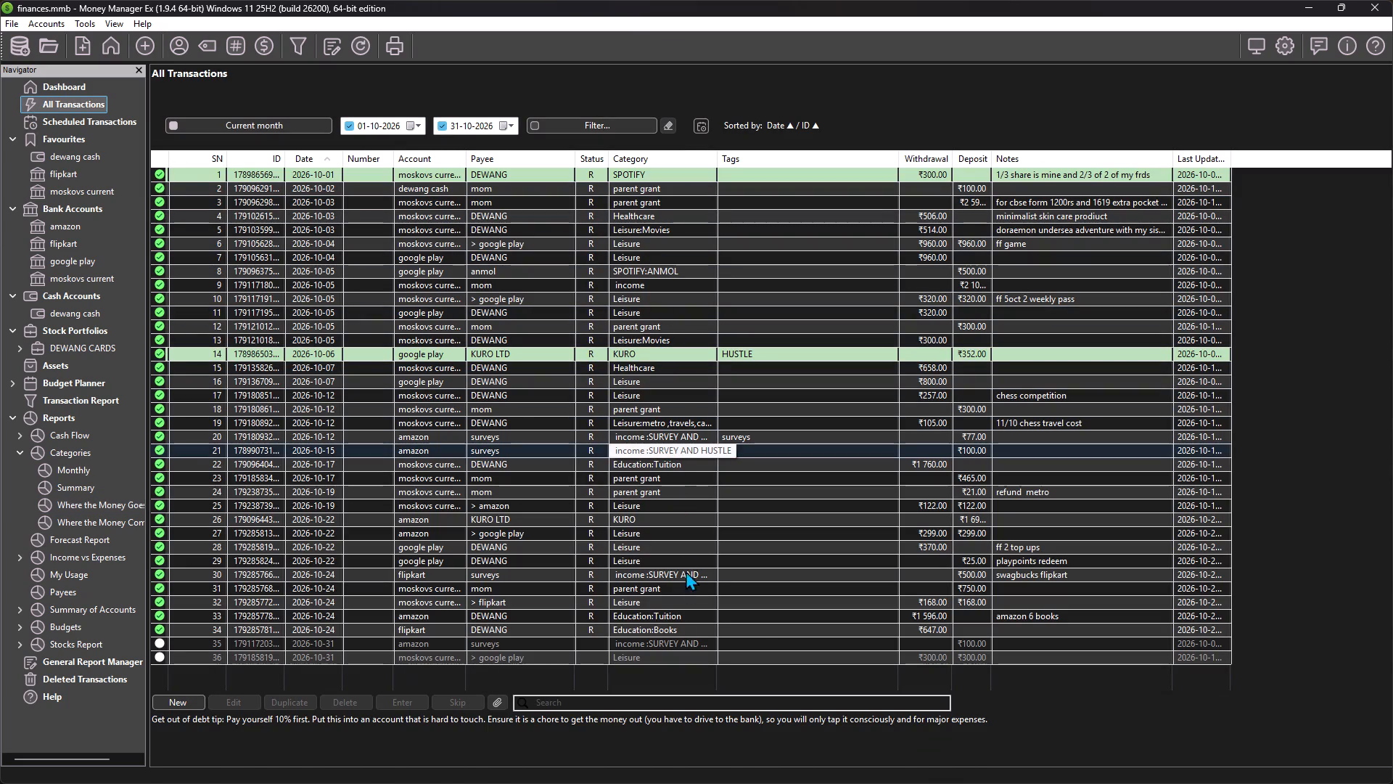
pyautogui.click(667, 619)
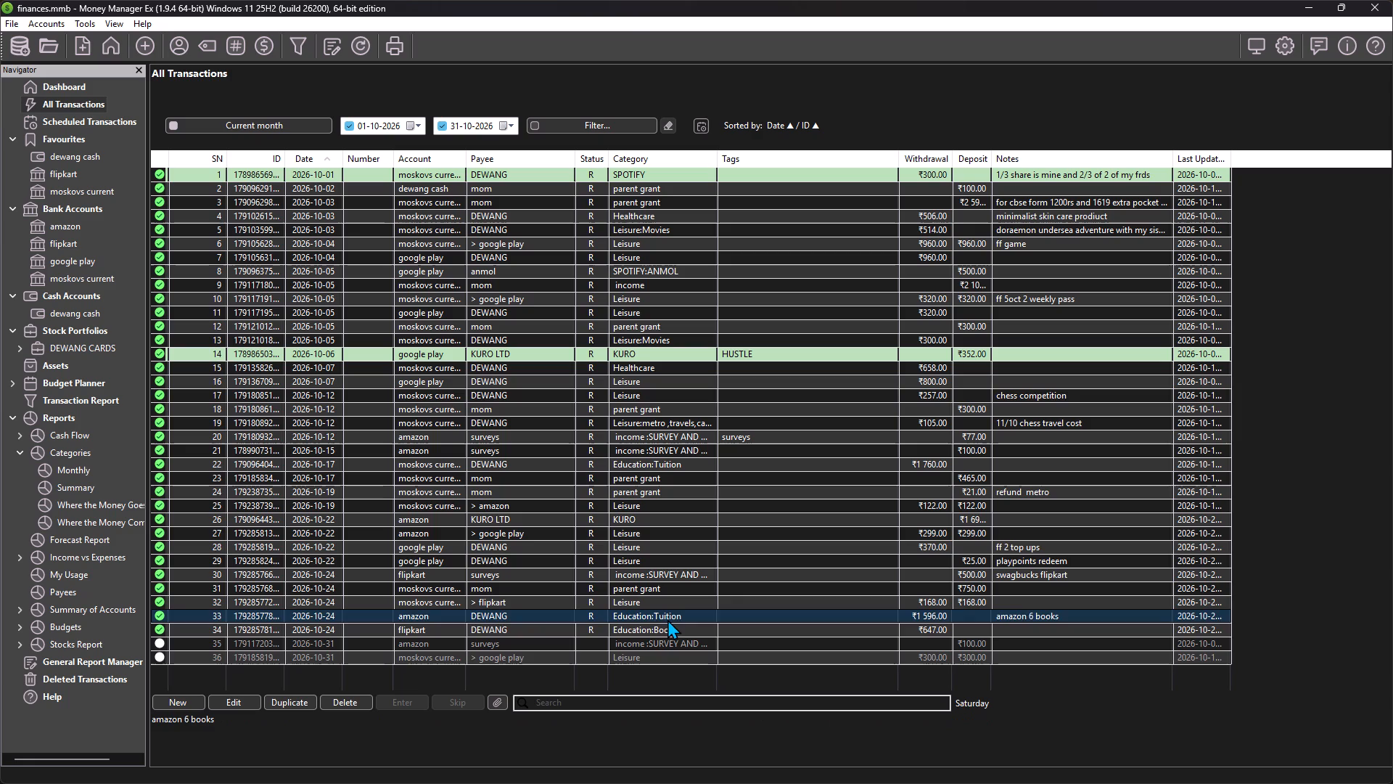
pyautogui.click(251, 701)
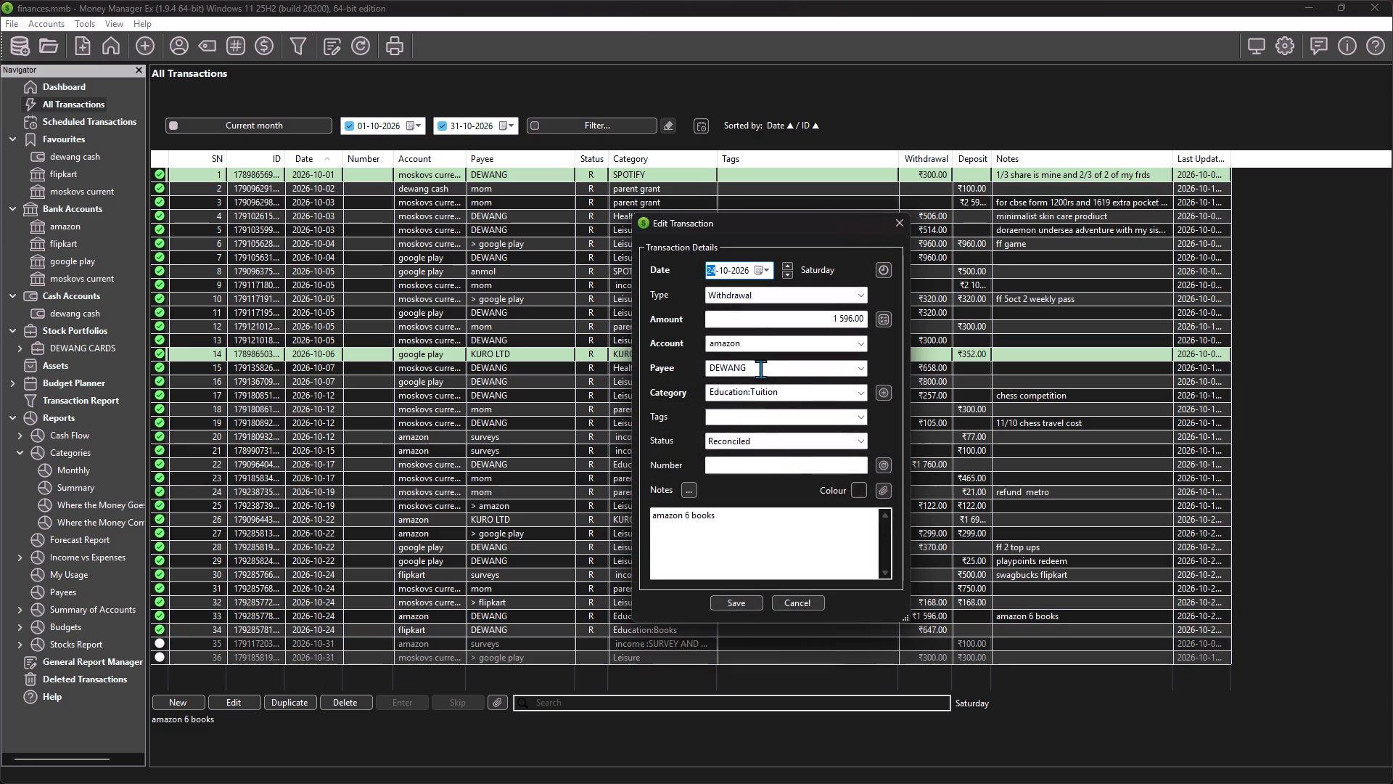
pyautogui.click(766, 392)
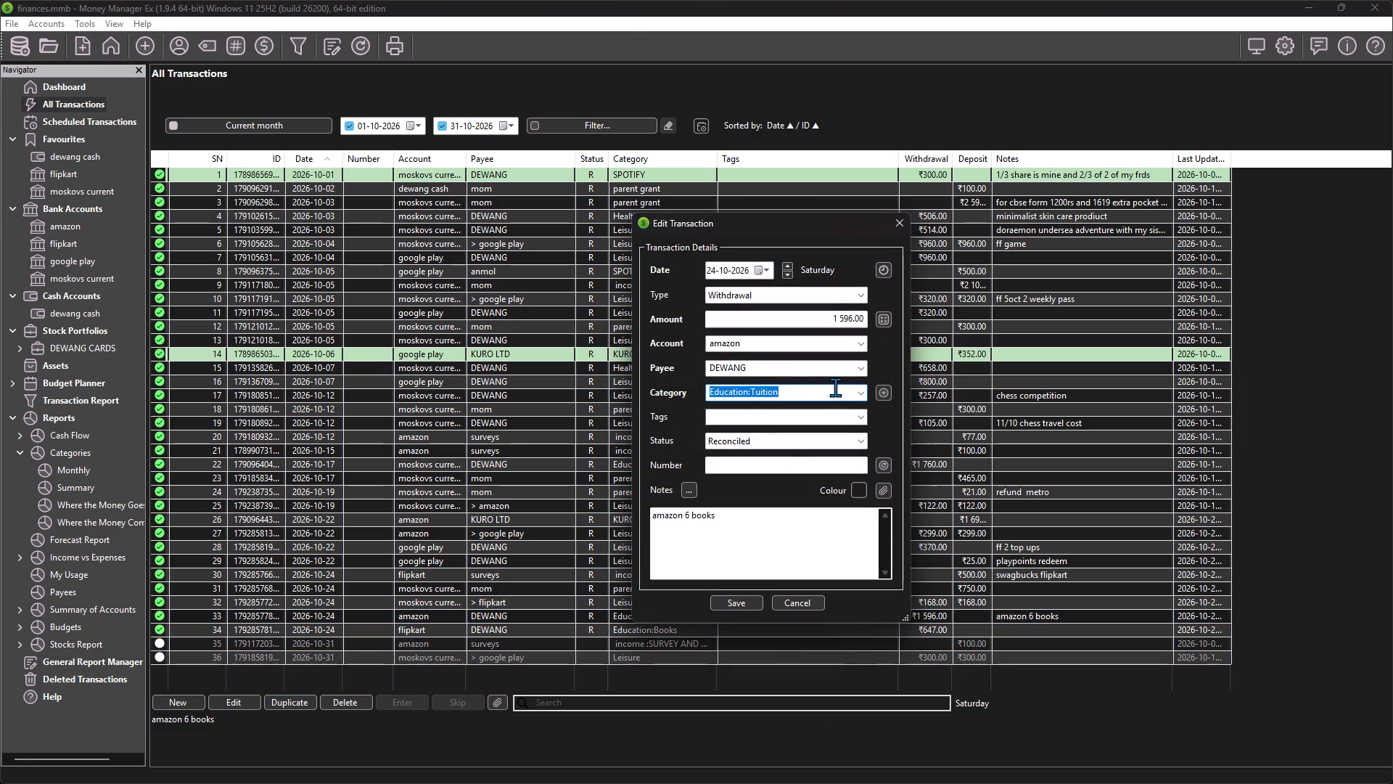
pyautogui.press('BackSpace')
pyautogui.press('l')
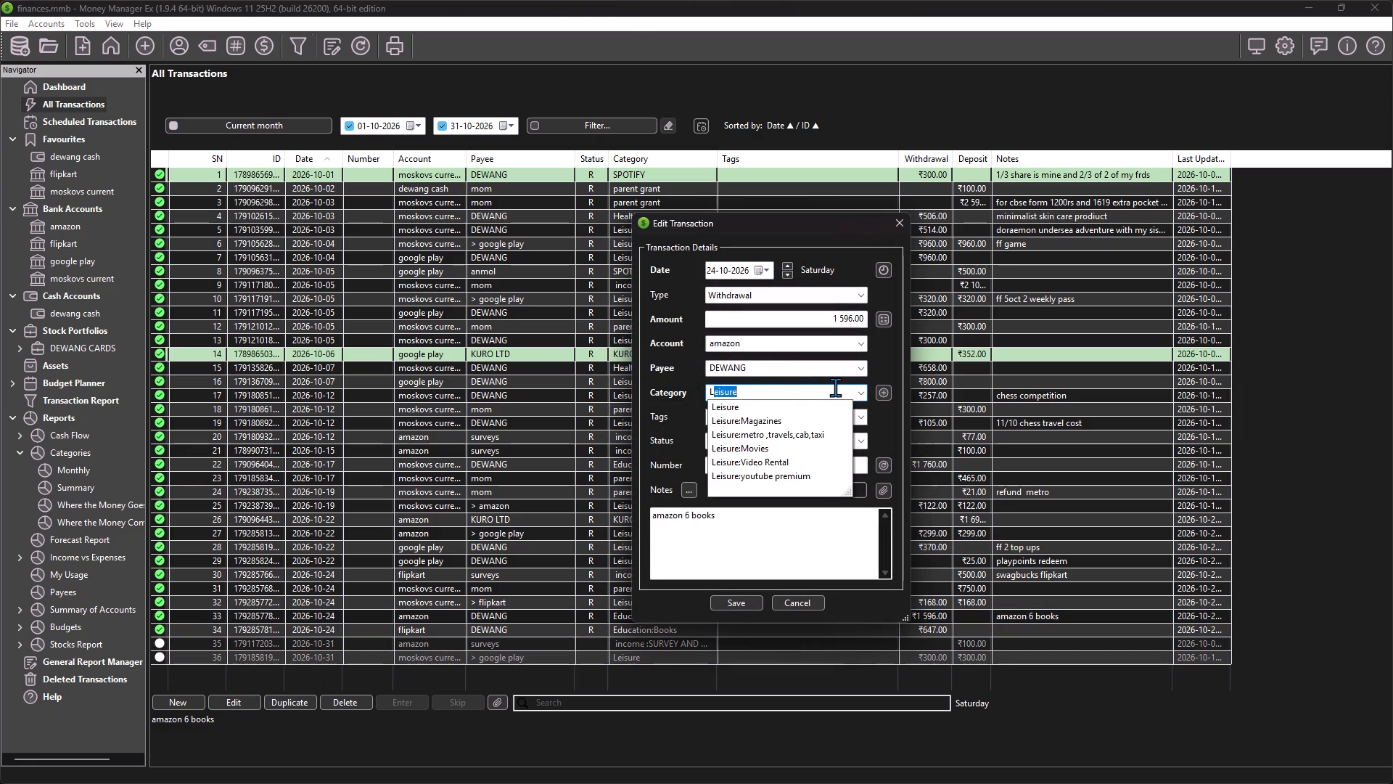
pyautogui.click(806, 407)
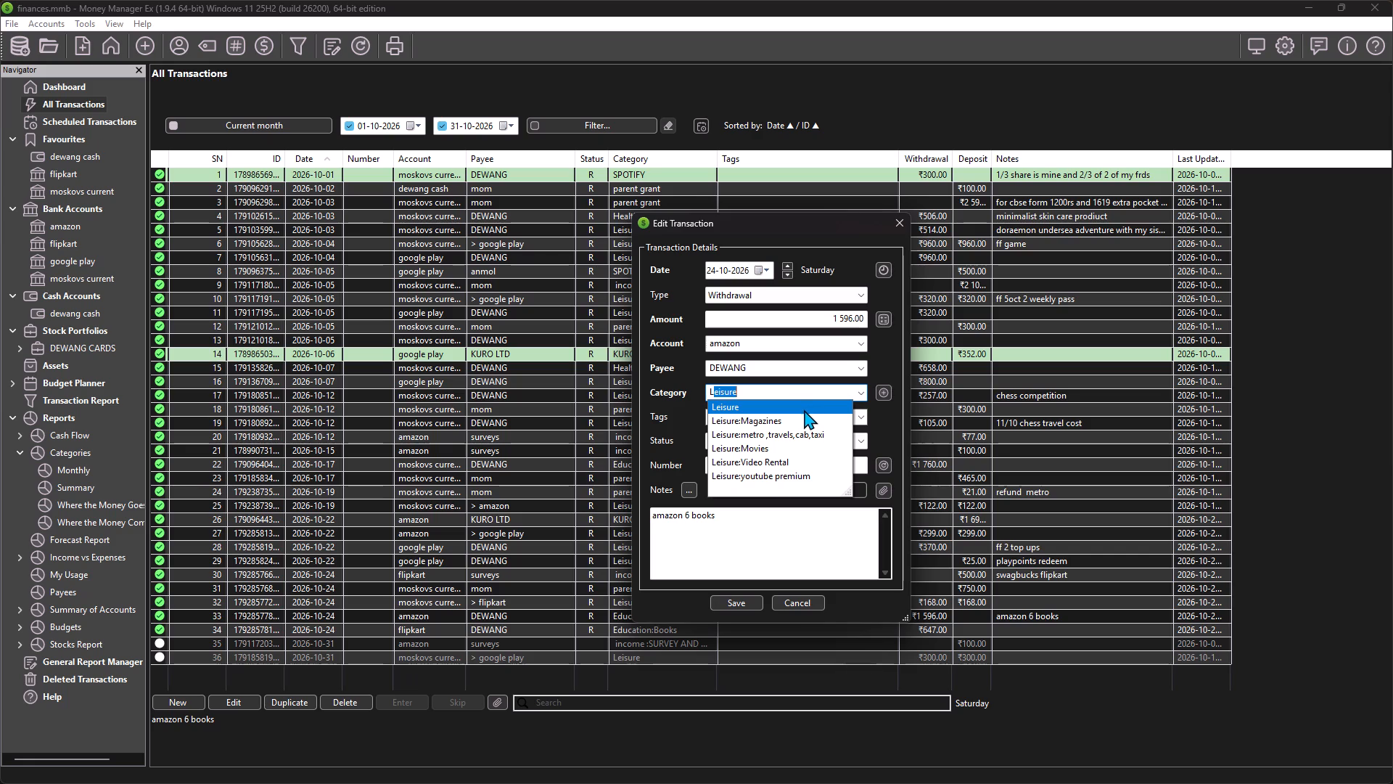
pyautogui.click(752, 391)
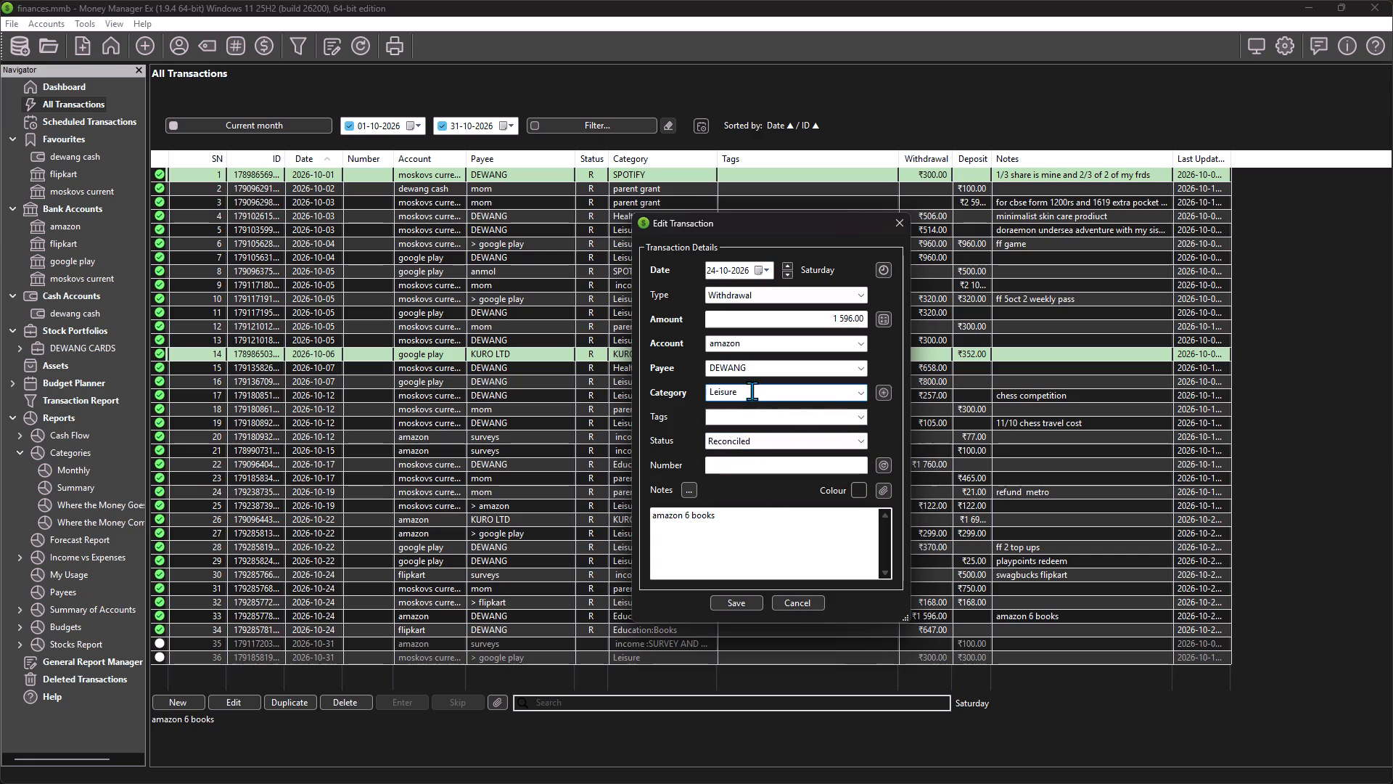
pyautogui.click(860, 390)
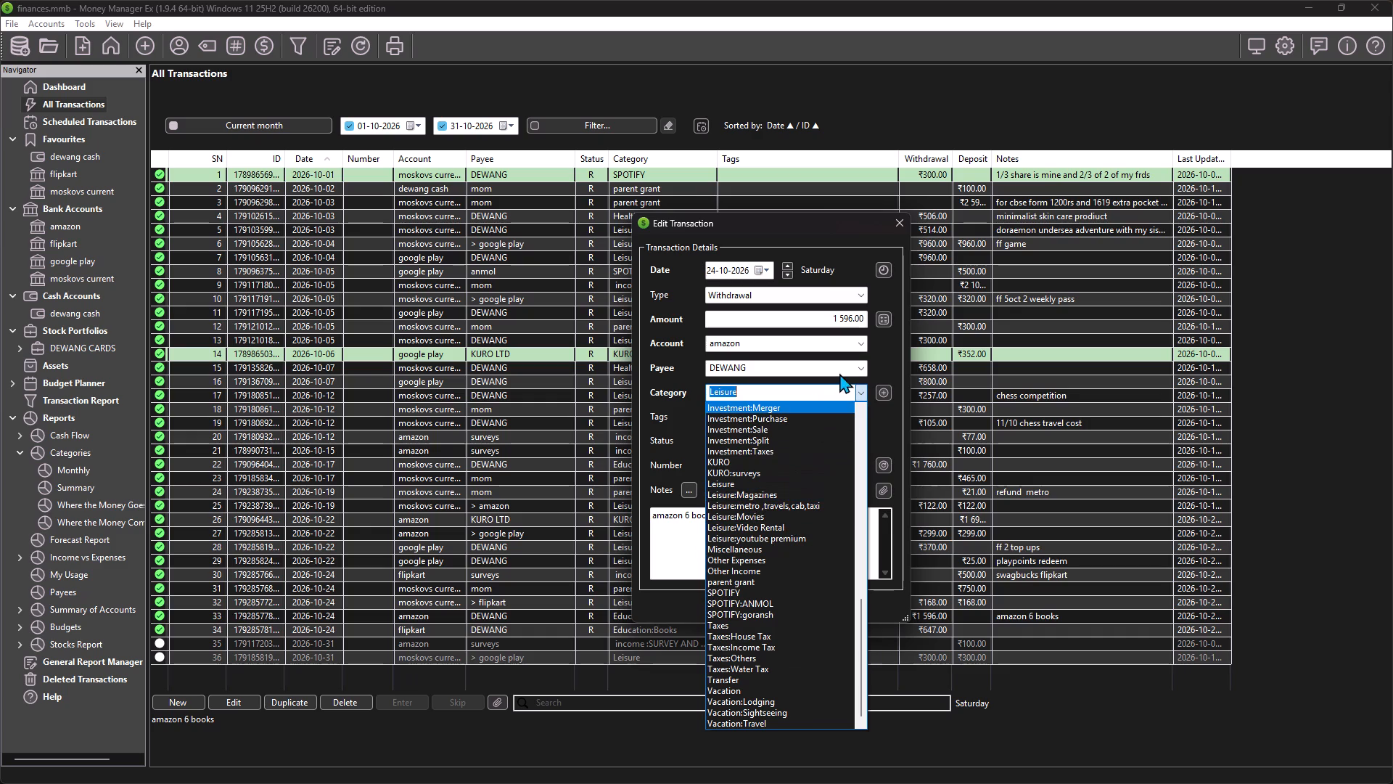
pyautogui.click(858, 383)
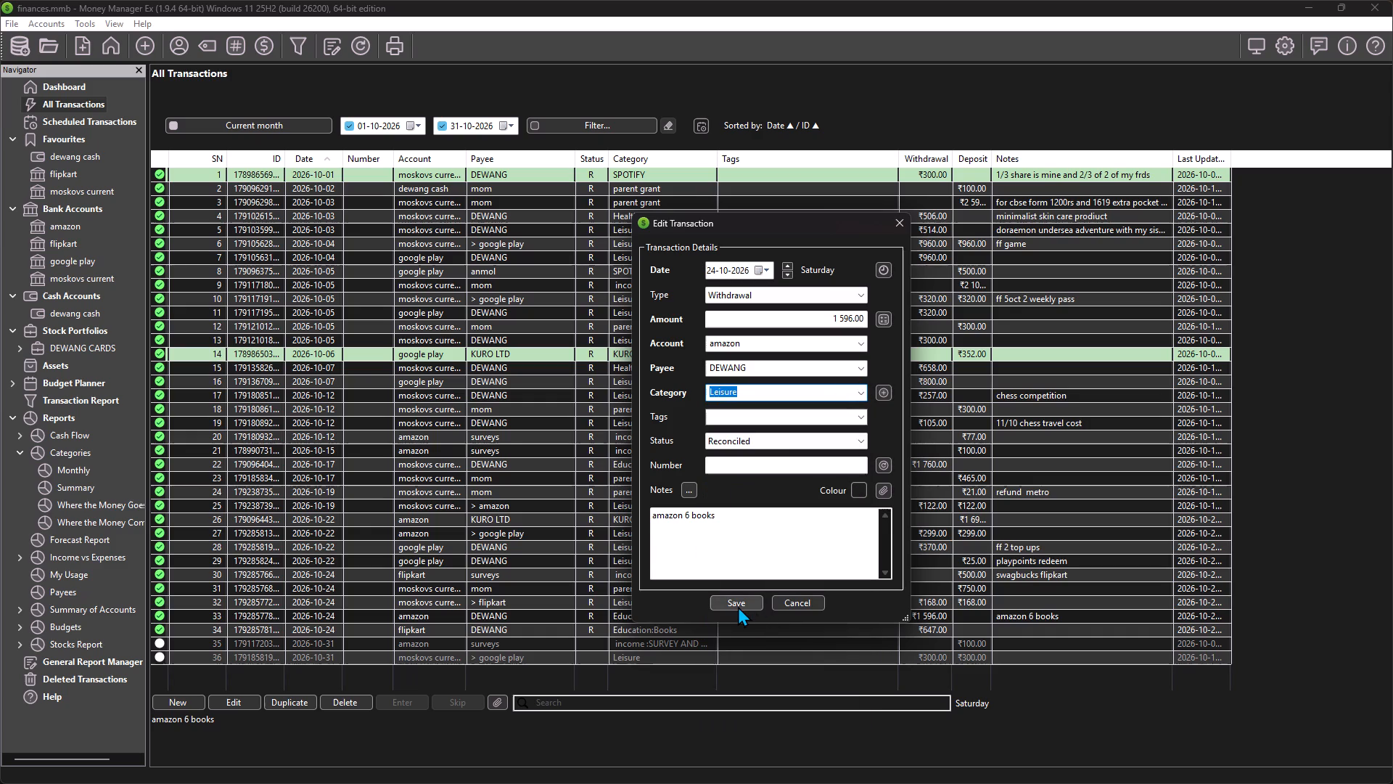
pyautogui.click(738, 606)
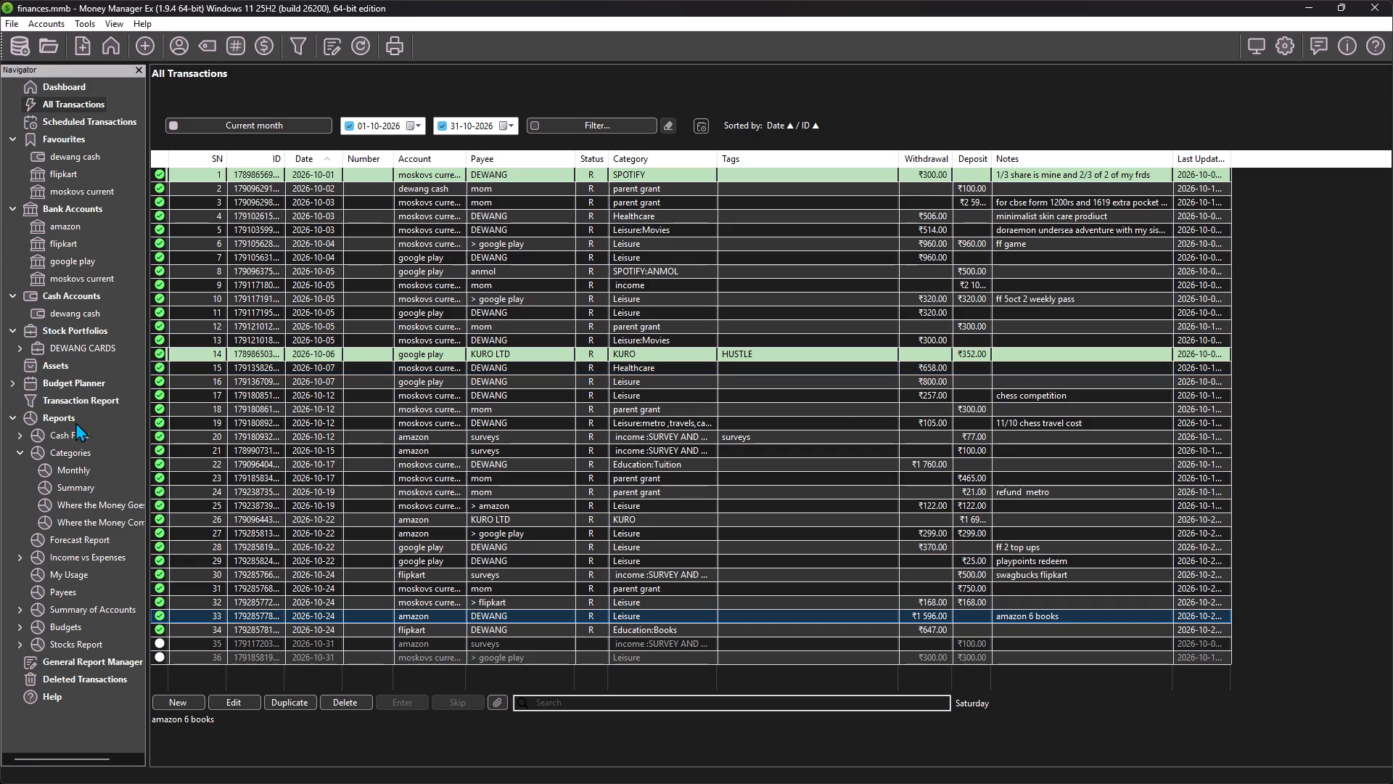
# Examine the spending breakdown in Where the Money Goes and the income breakdown in Where the Money Comes From.
pyautogui.click(79, 499)
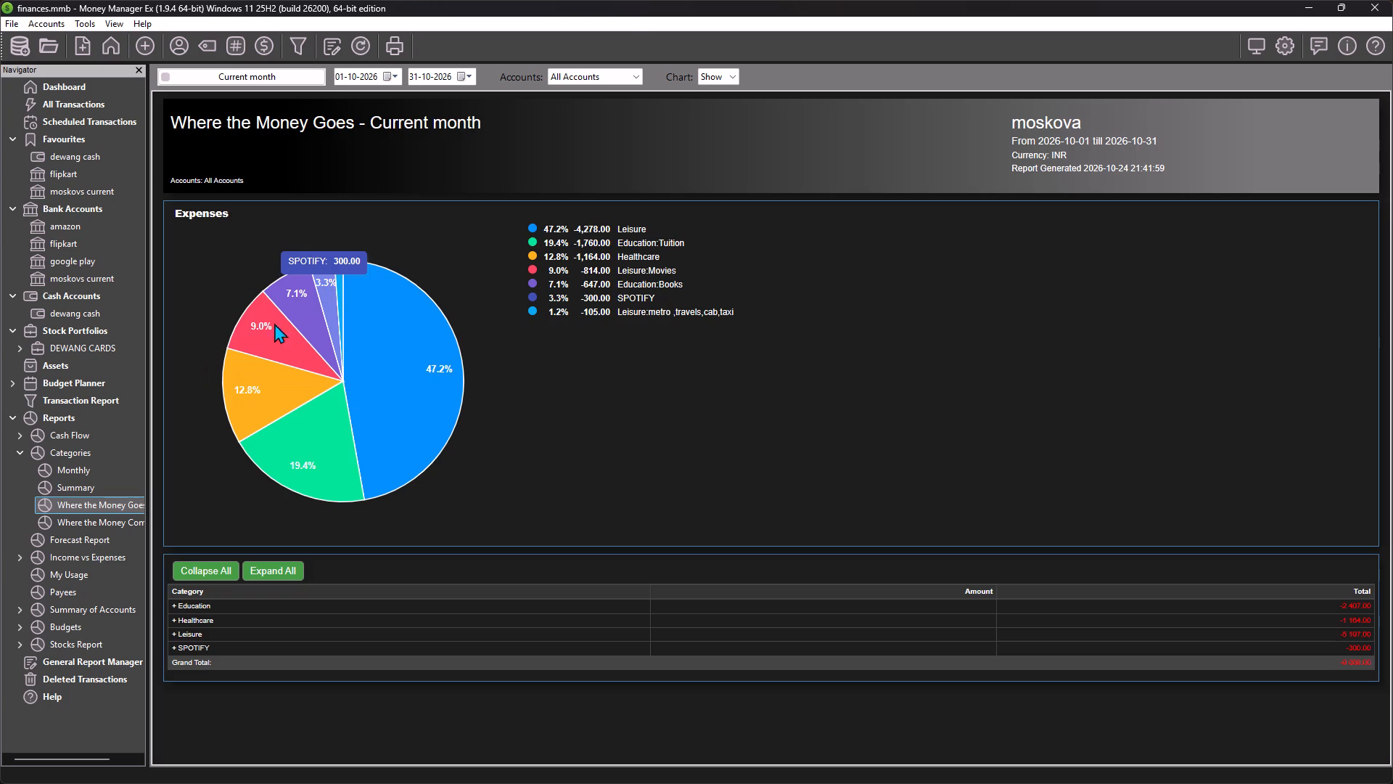
pyautogui.click(67, 521)
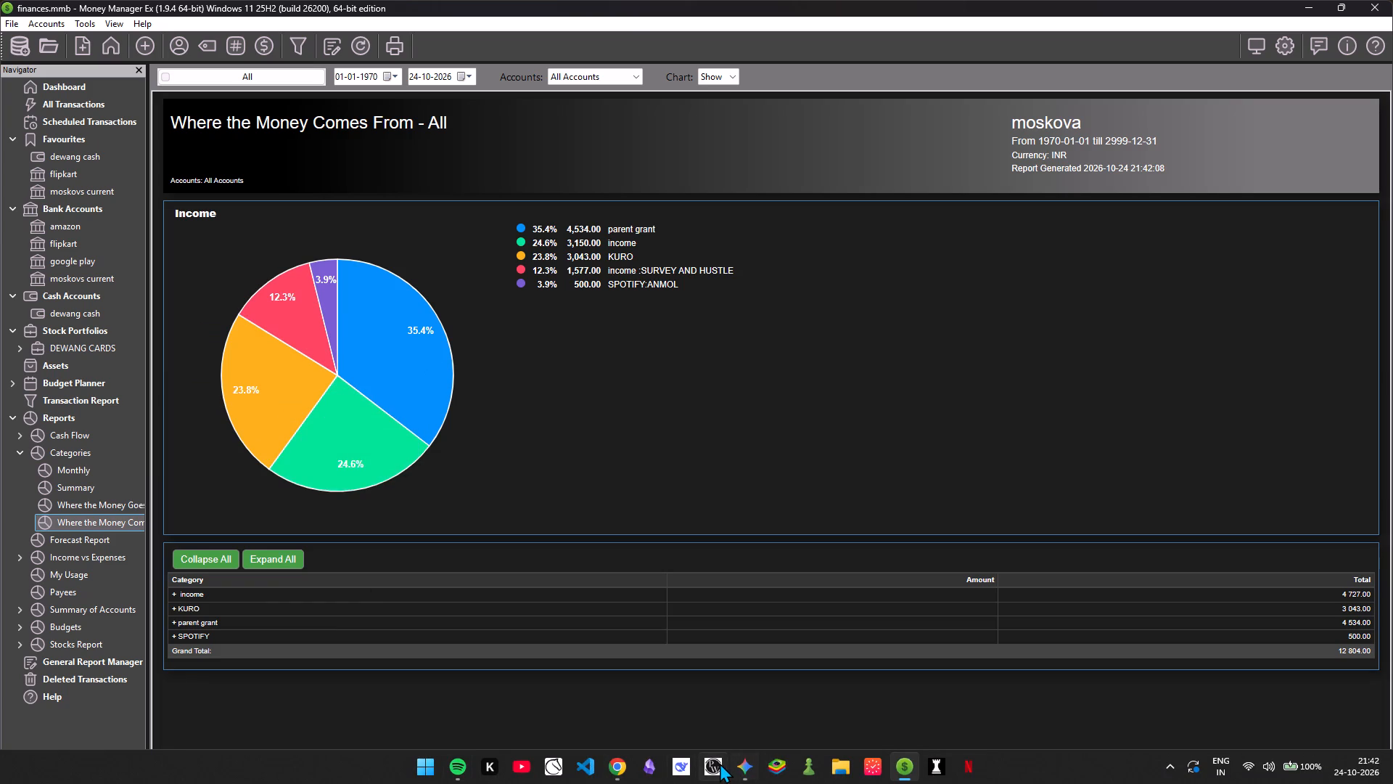
# Open the application with the K logo.
pyautogui.click(488, 767)
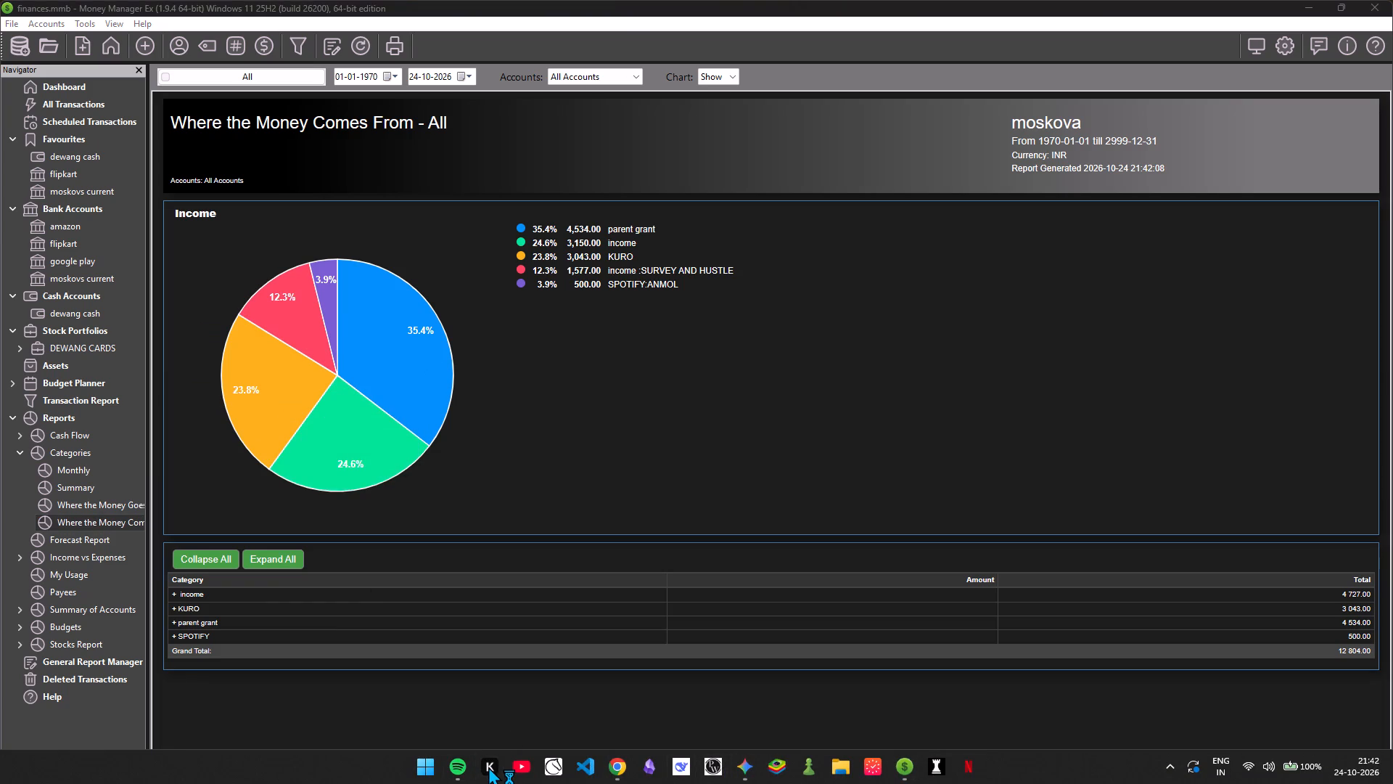
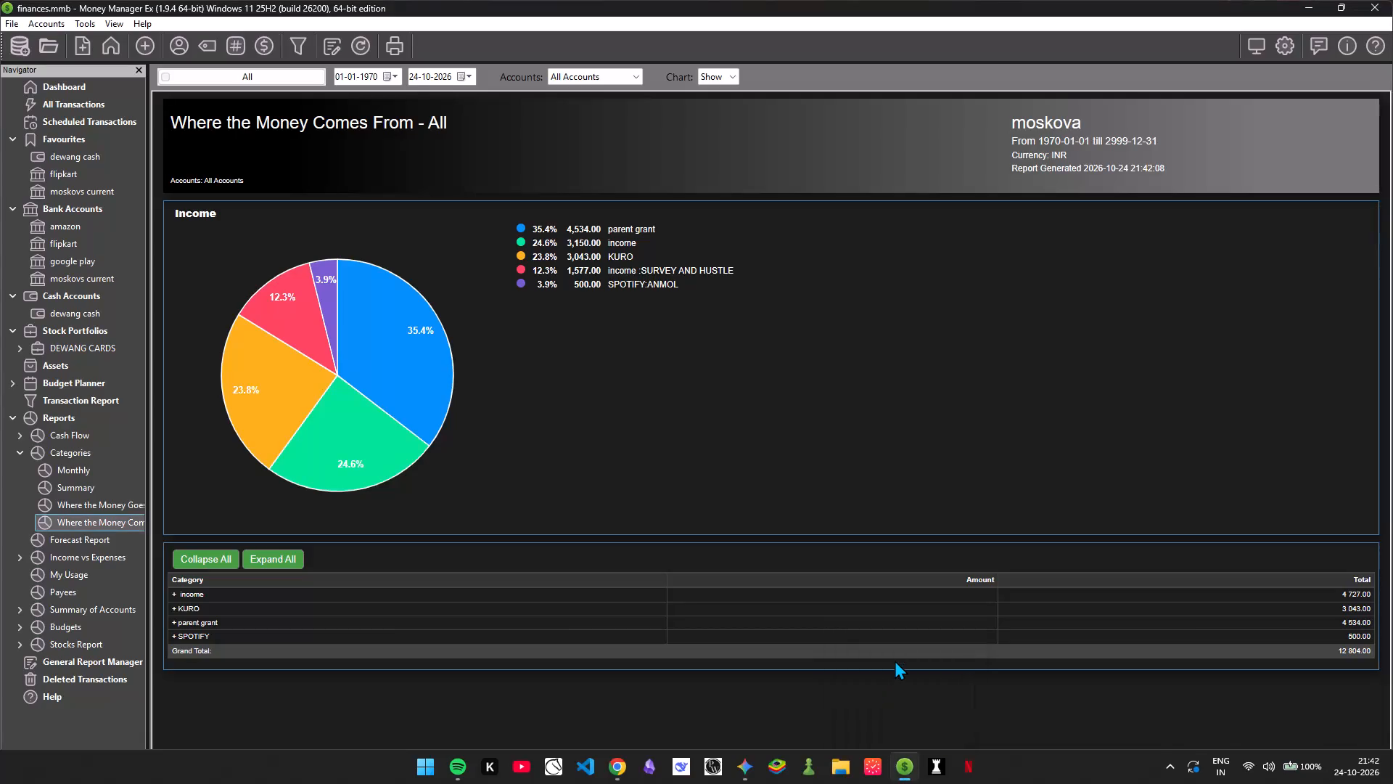
# Review the Forecast, Income vs Expenses and My Usage reports, the current month's list of all transactions, and the dashboard summary.
pyautogui.click(60, 539)
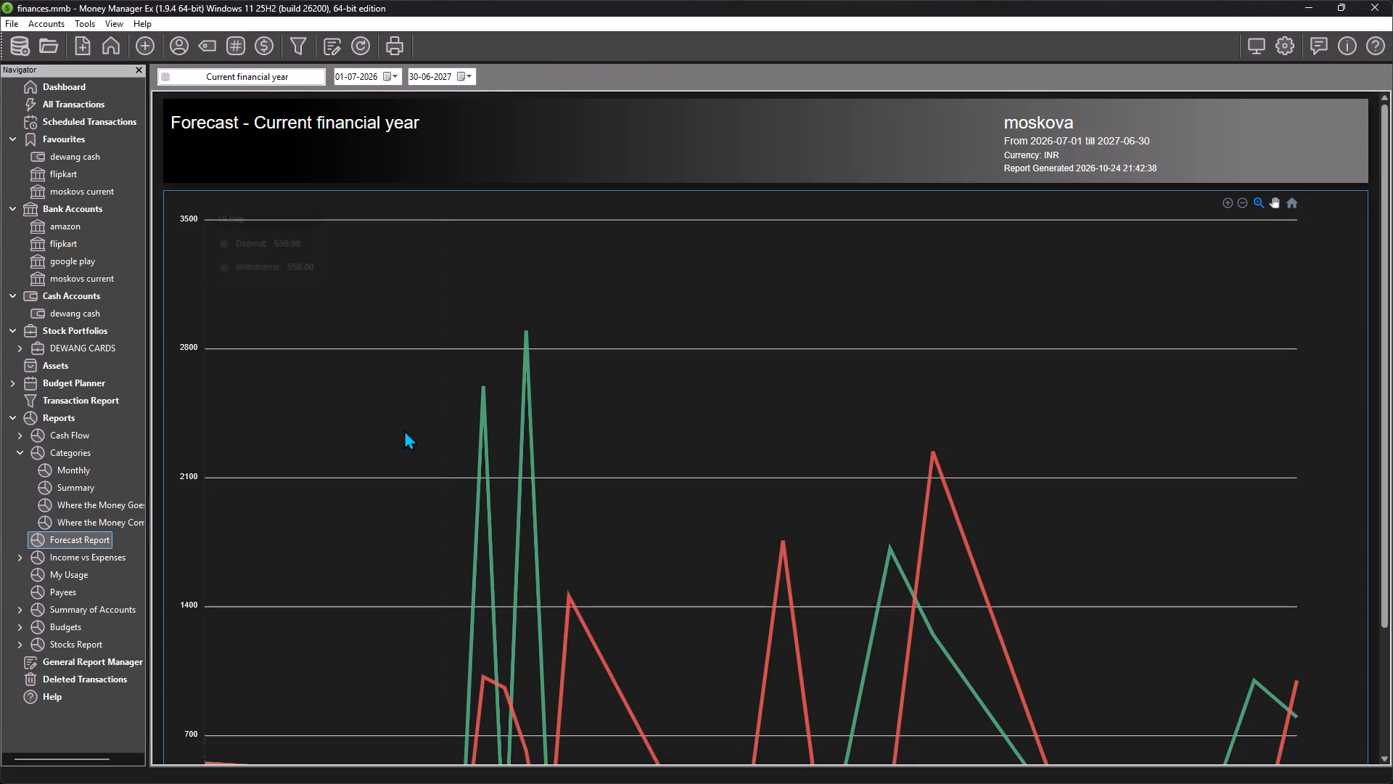
pyautogui.scroll(-5, 404, 430)
pyautogui.scroll(4, 404, 430)
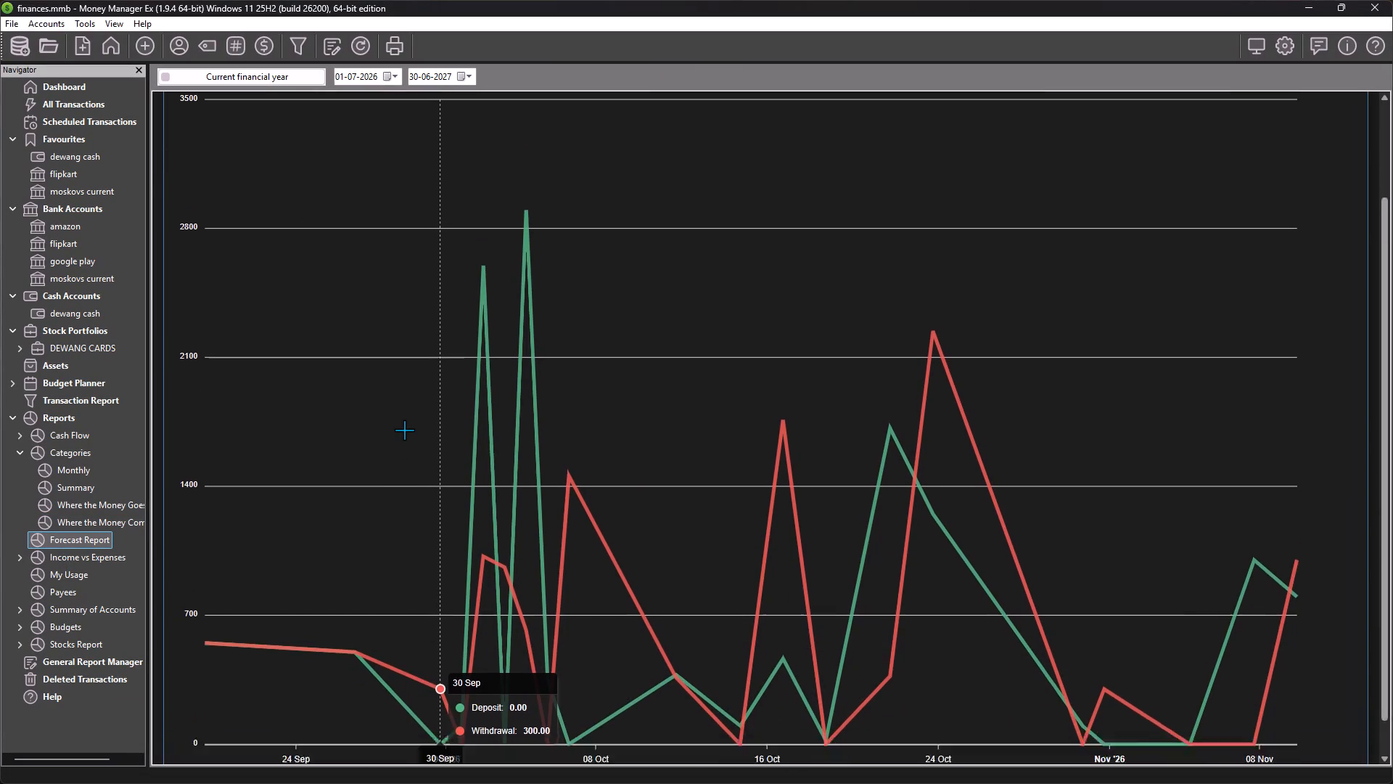
pyautogui.scroll(3, 404, 430)
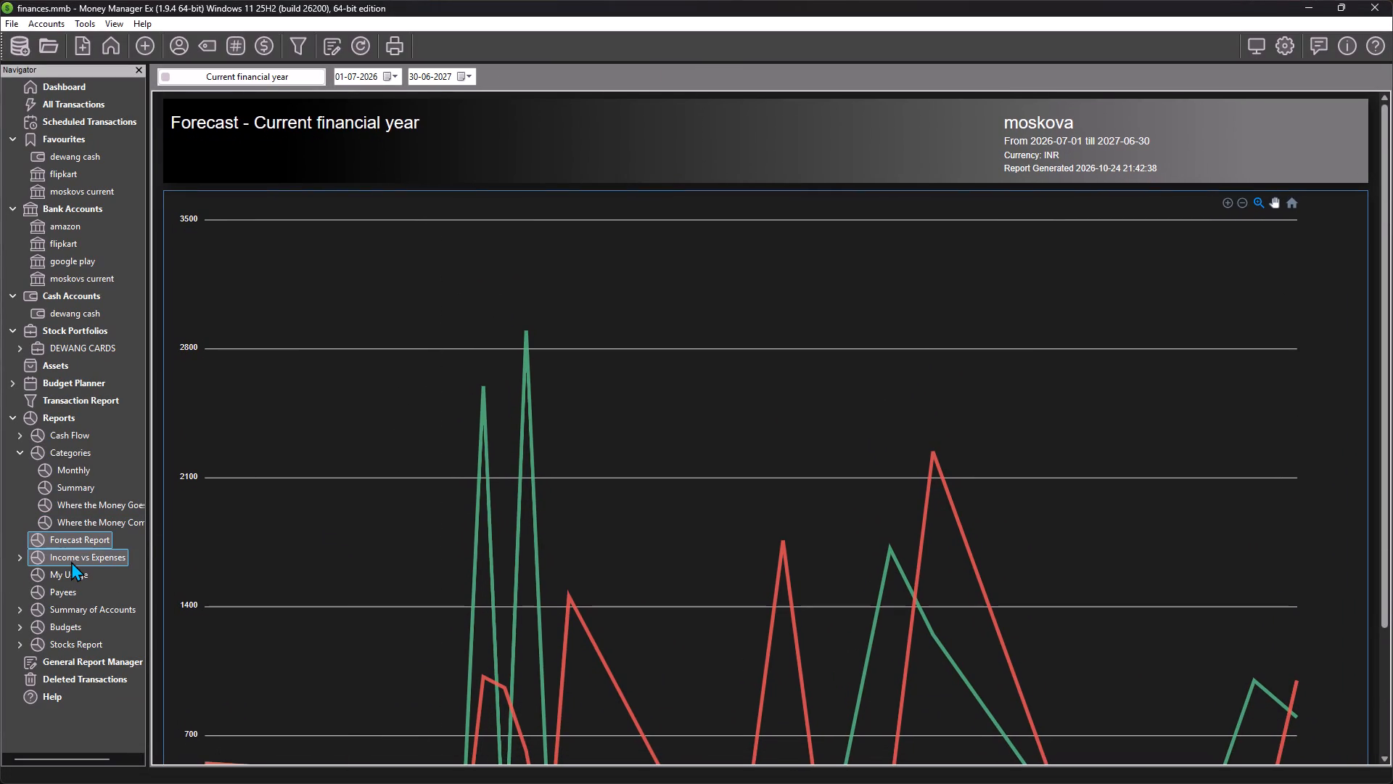
pyautogui.click(71, 561)
pyautogui.click(70, 582)
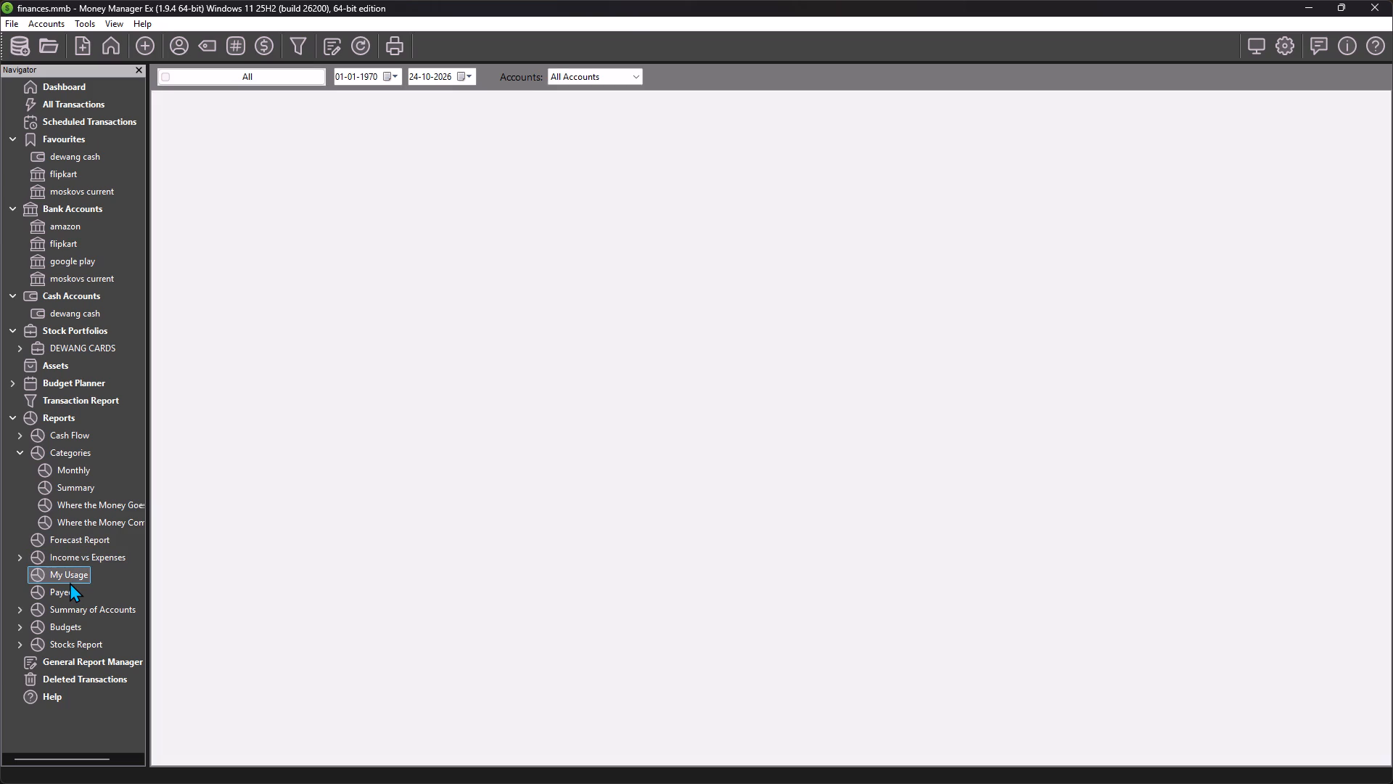
pyautogui.click(59, 100)
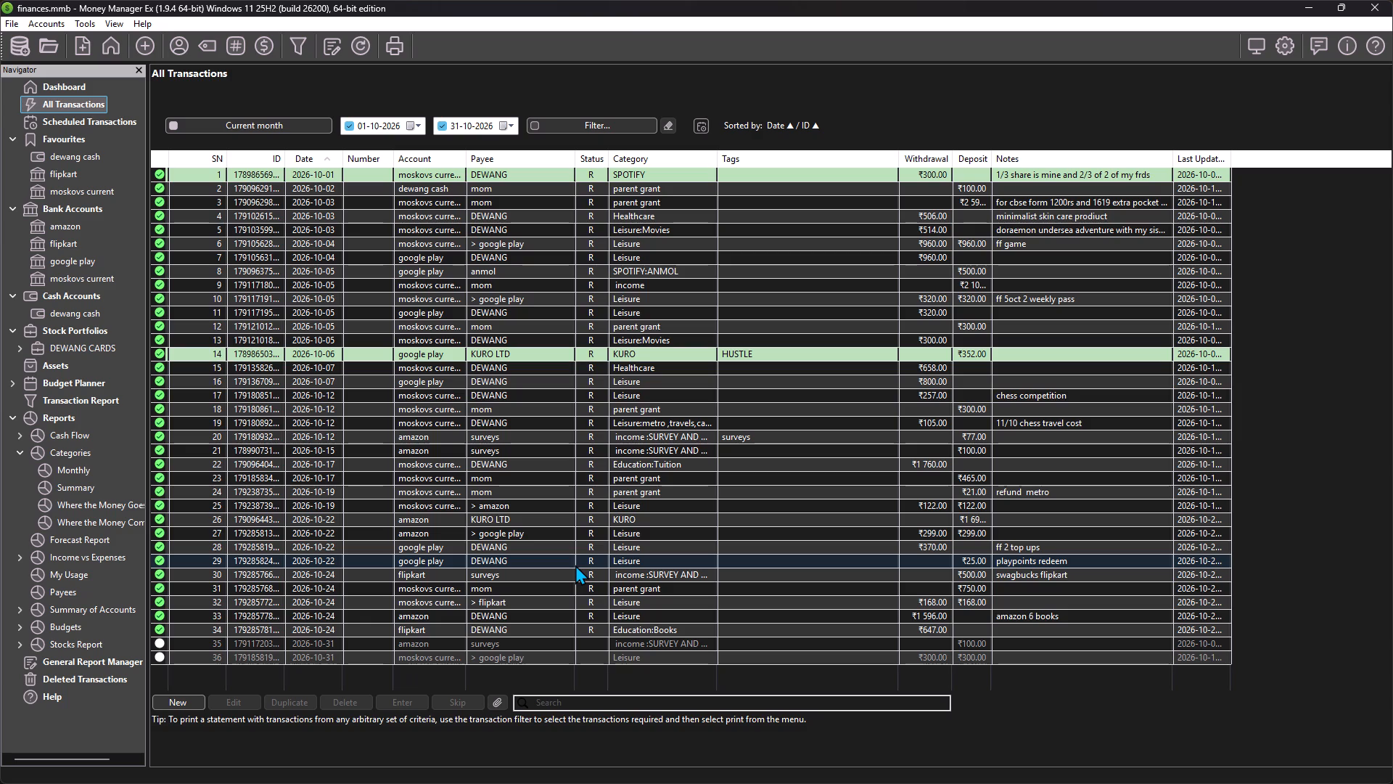
pyautogui.click(55, 85)
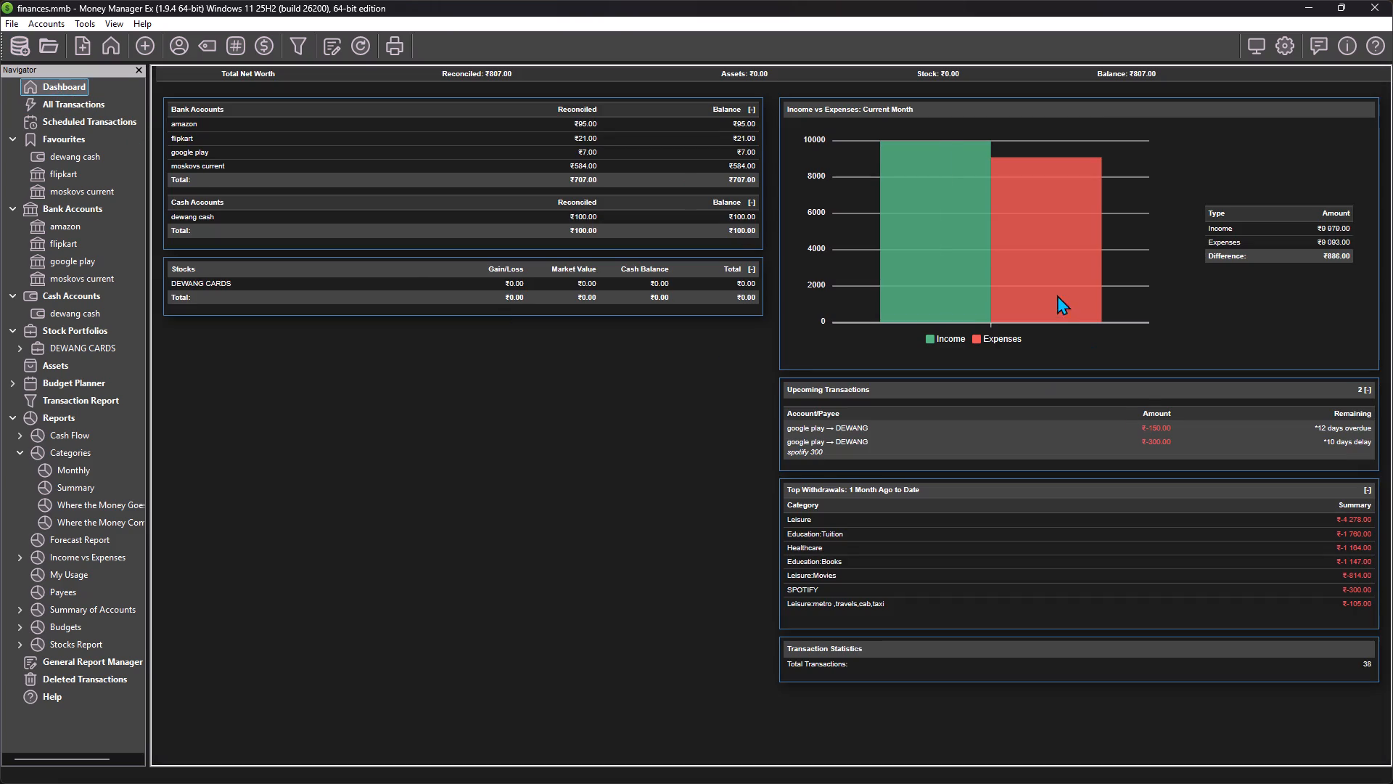